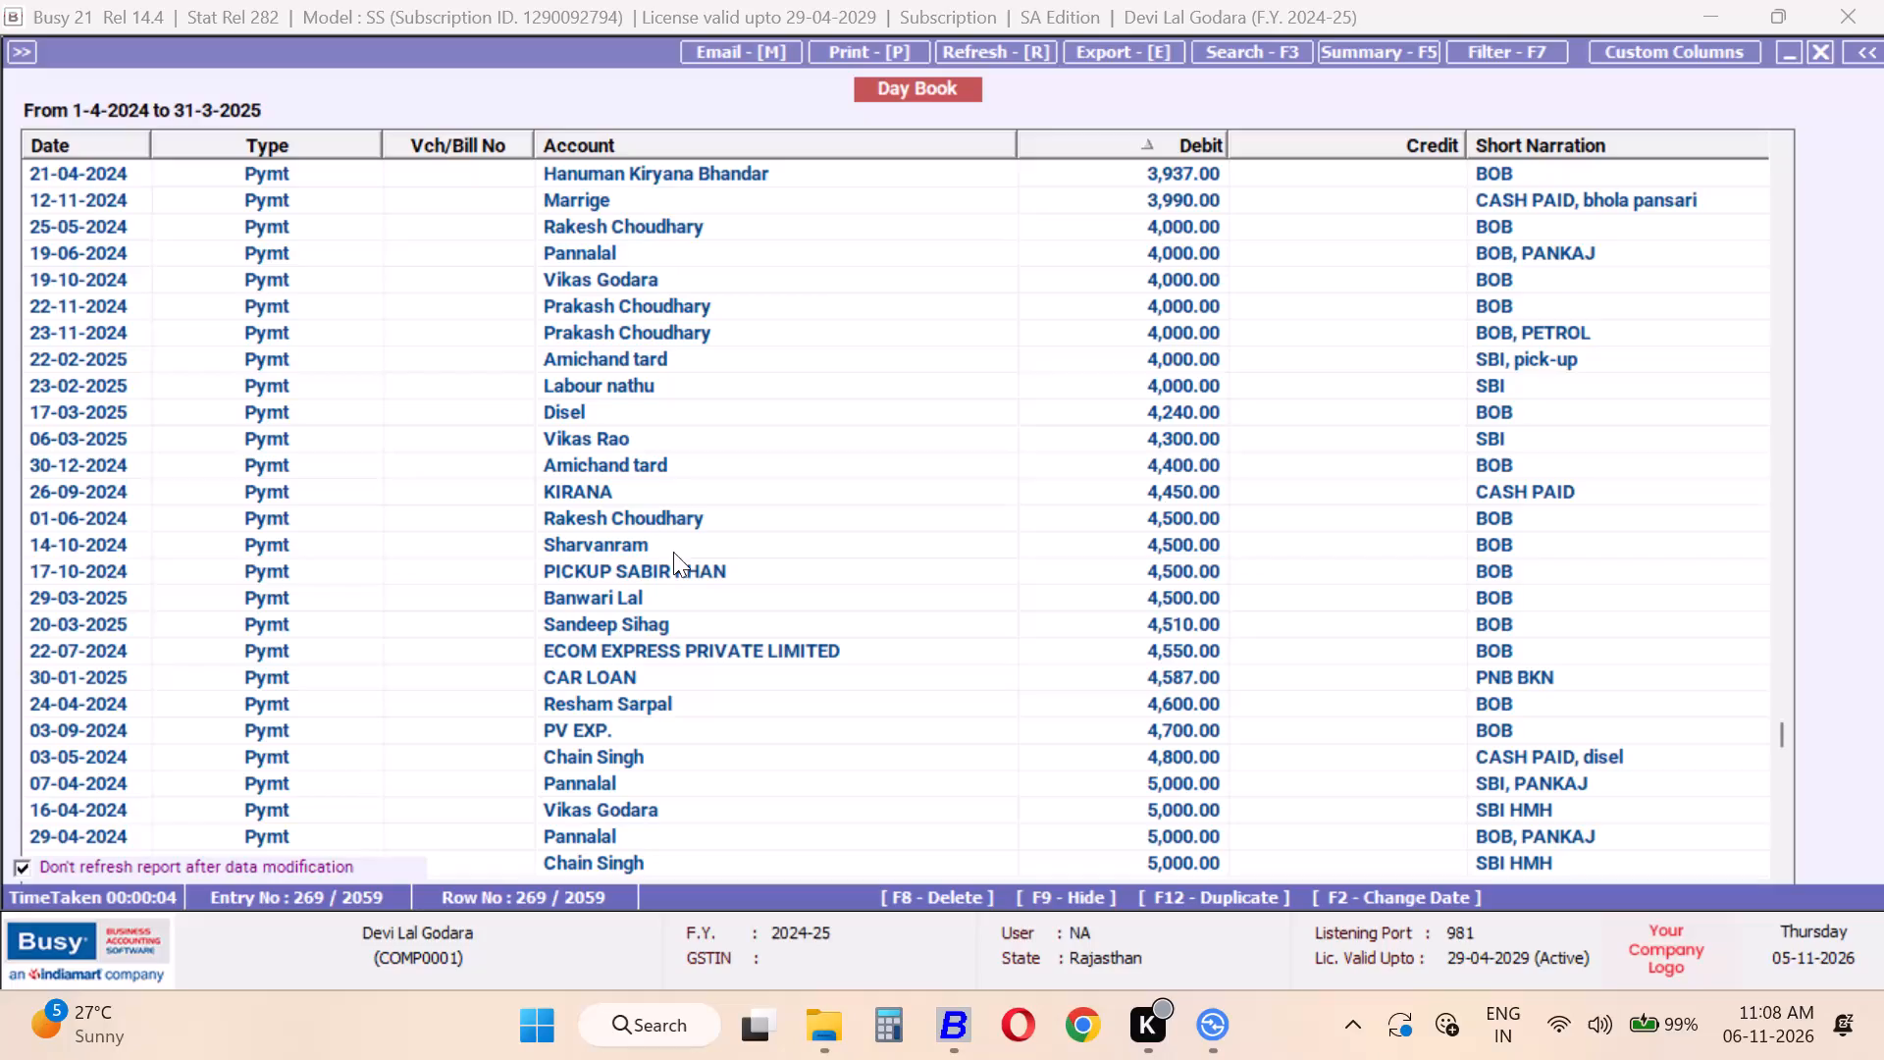
Review the debit-sorted Day Book payments, from the larger amounts up to the smallest, and go to the 15.00 payment dated 27-10-2024.
scroll(1070, 439, "down", 10)
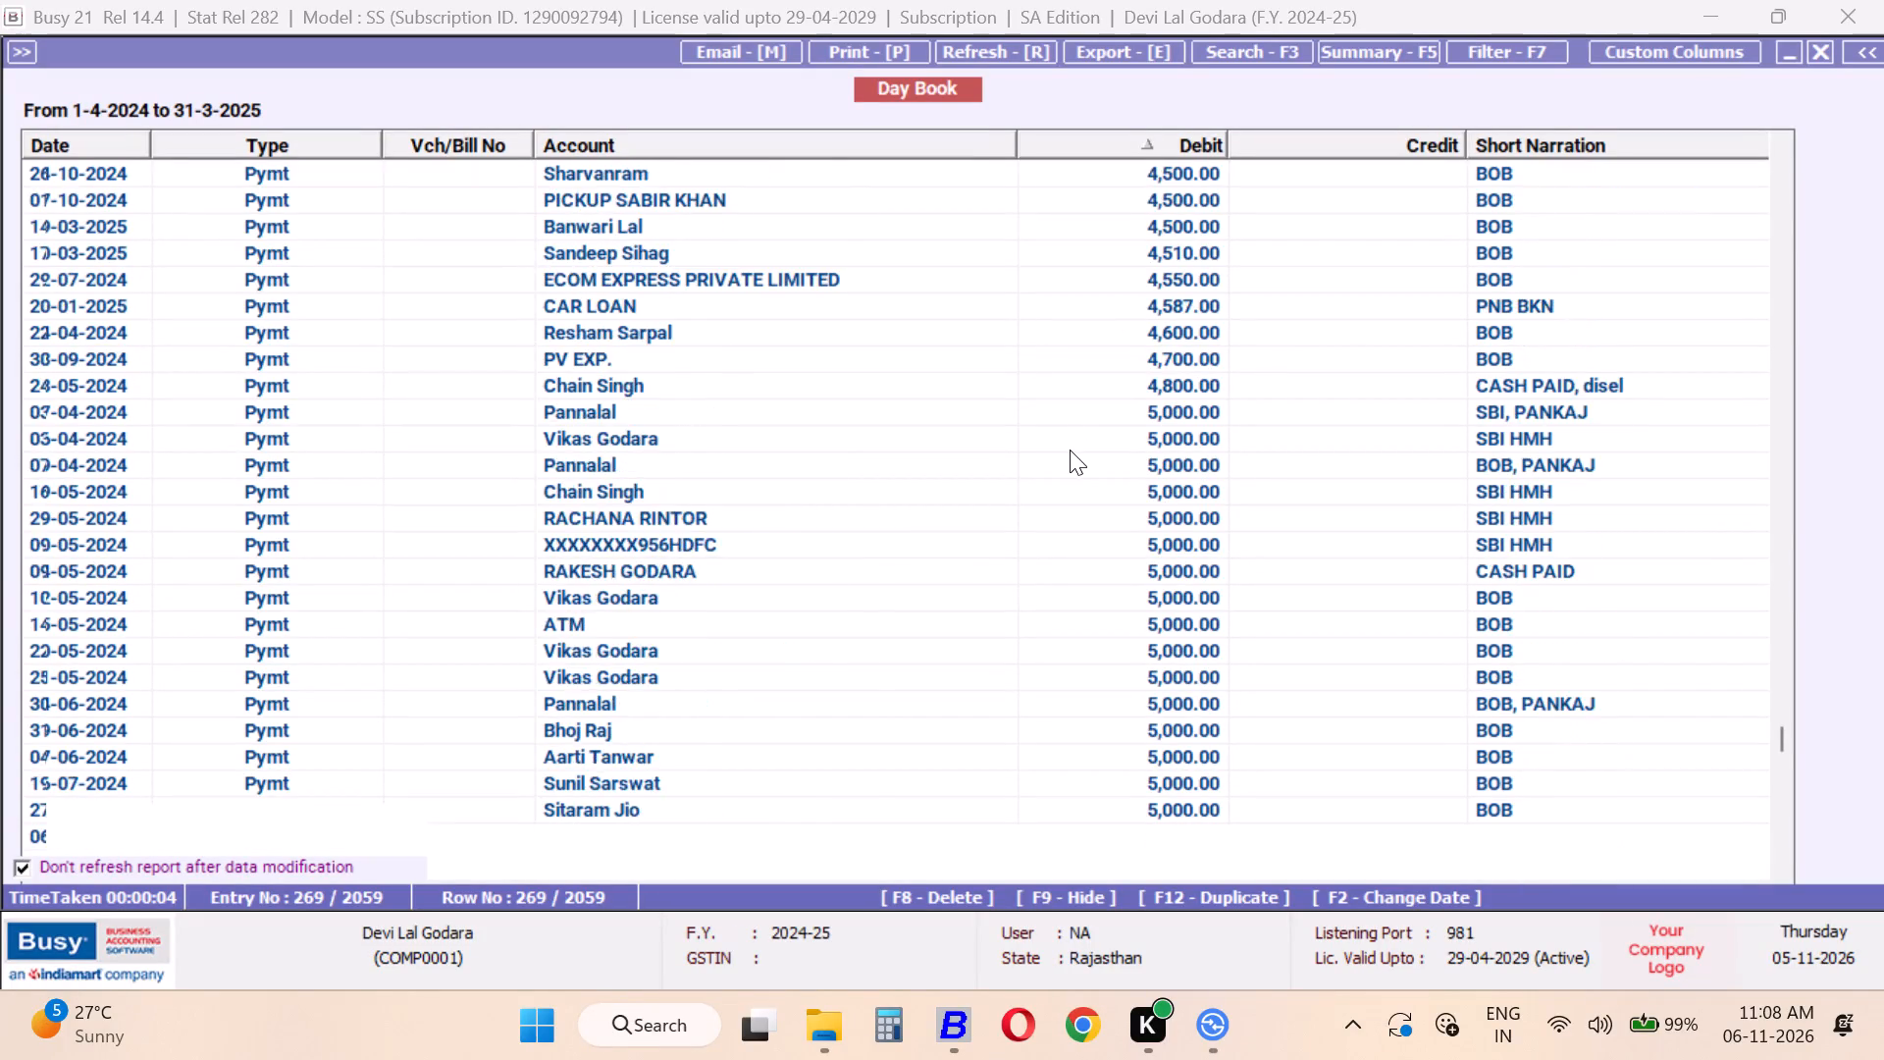
scroll(1070, 450, "down", 18)
scroll(1070, 450, "down", 7)
scroll(1070, 454, "up", 7)
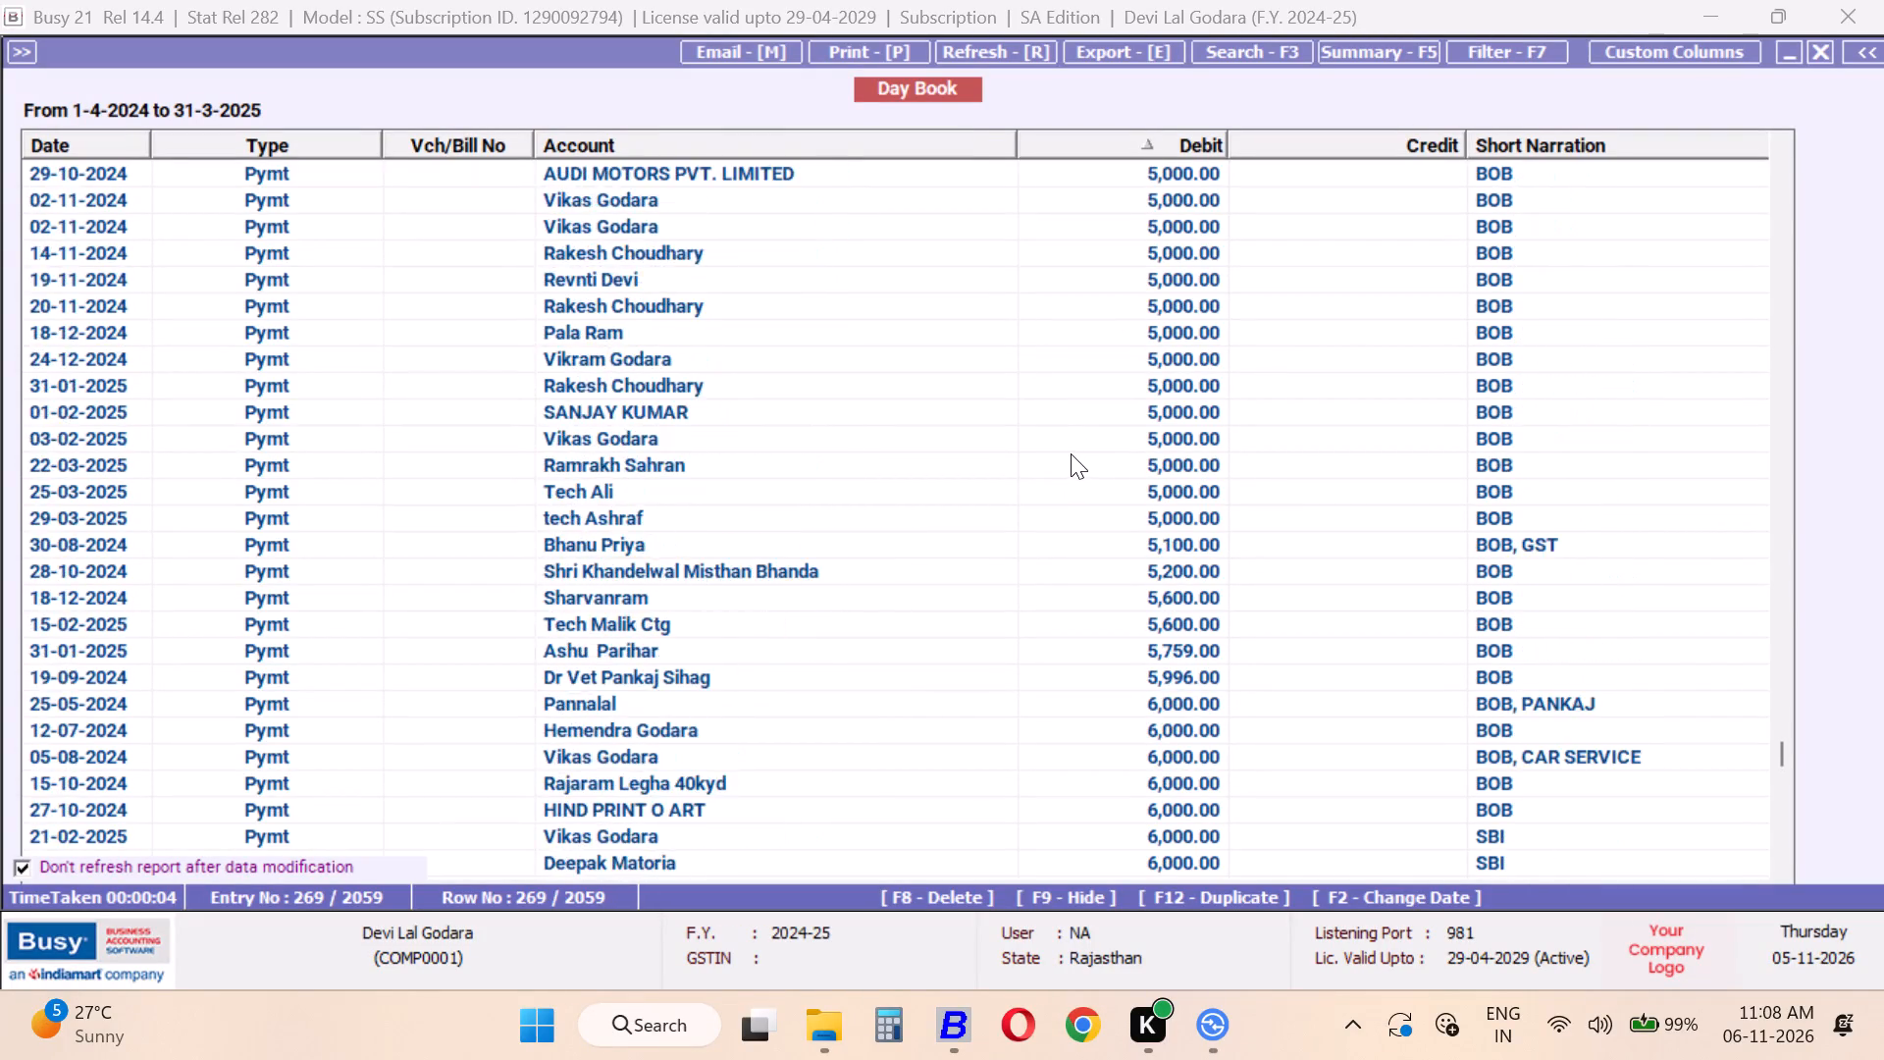
scroll(1081, 453, "up", 15)
scroll(1081, 453, "up", 19)
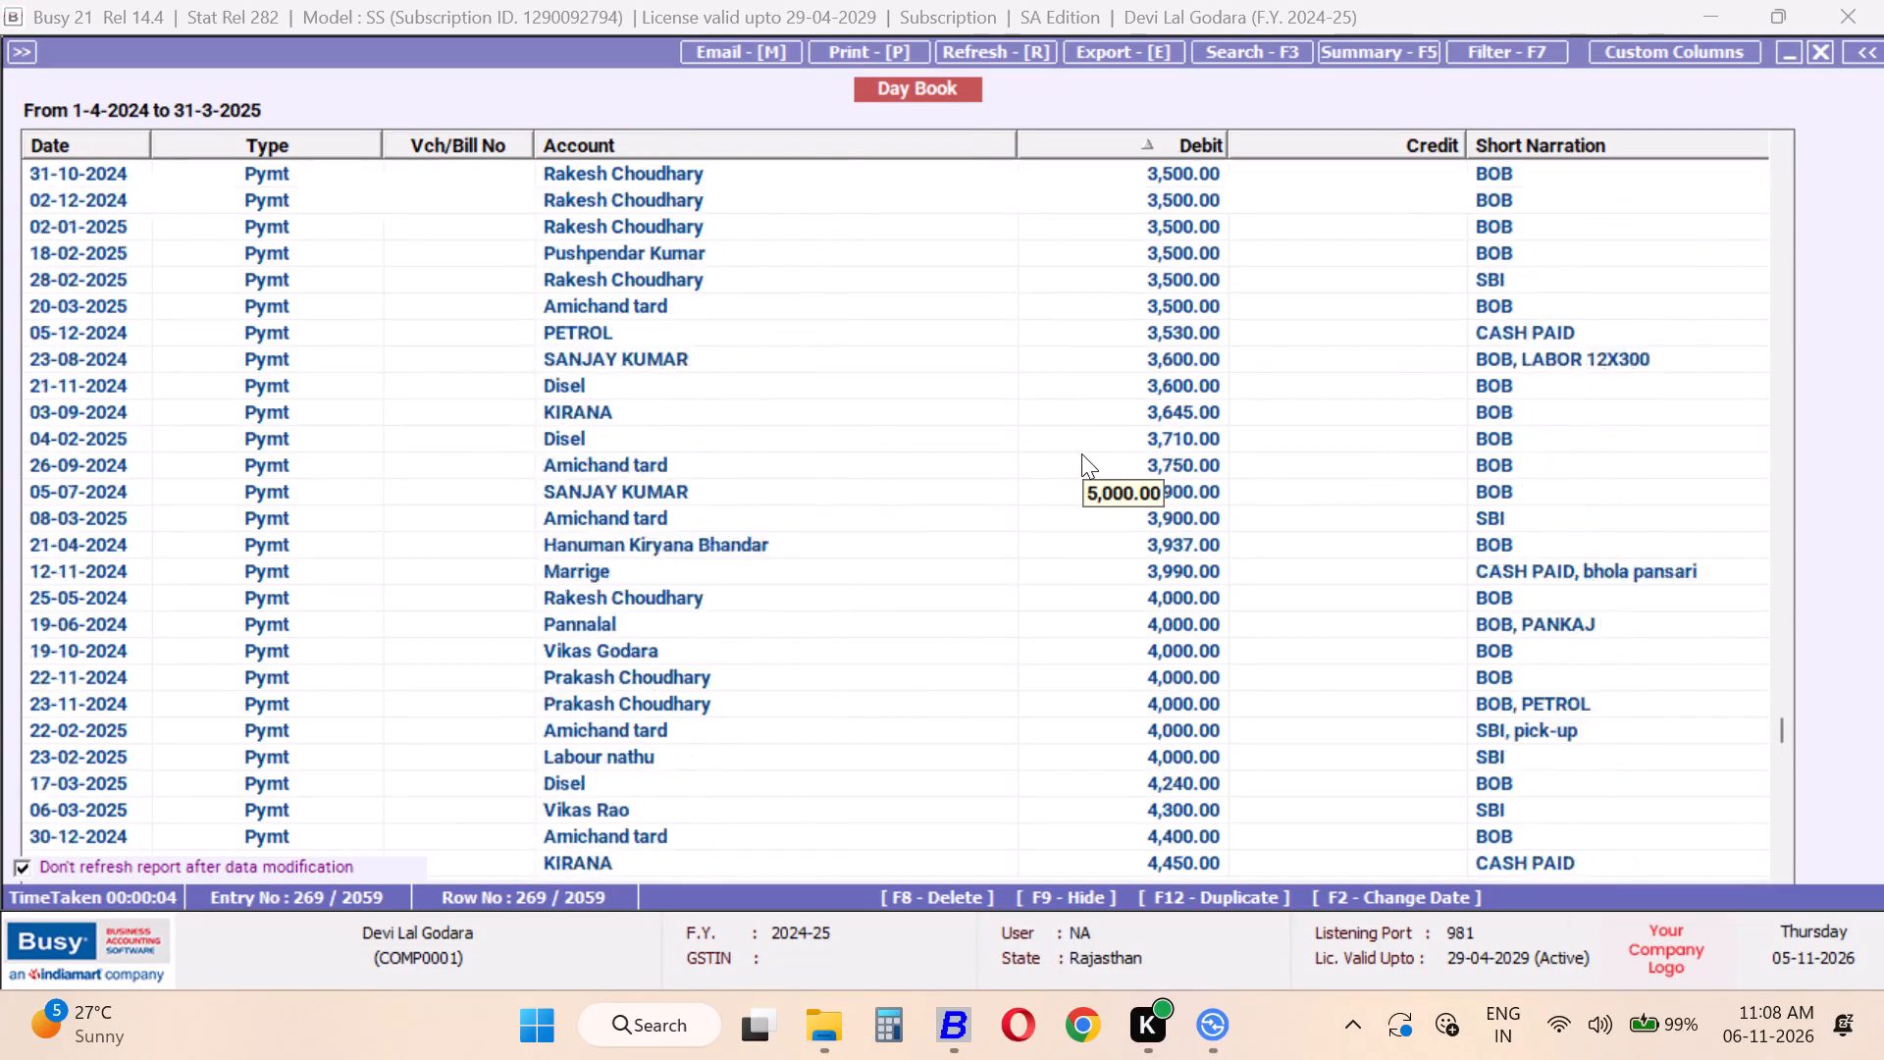
scroll(1081, 453, "up", 16)
scroll(1081, 453, "up", 20)
scroll(1081, 453, "up", 3)
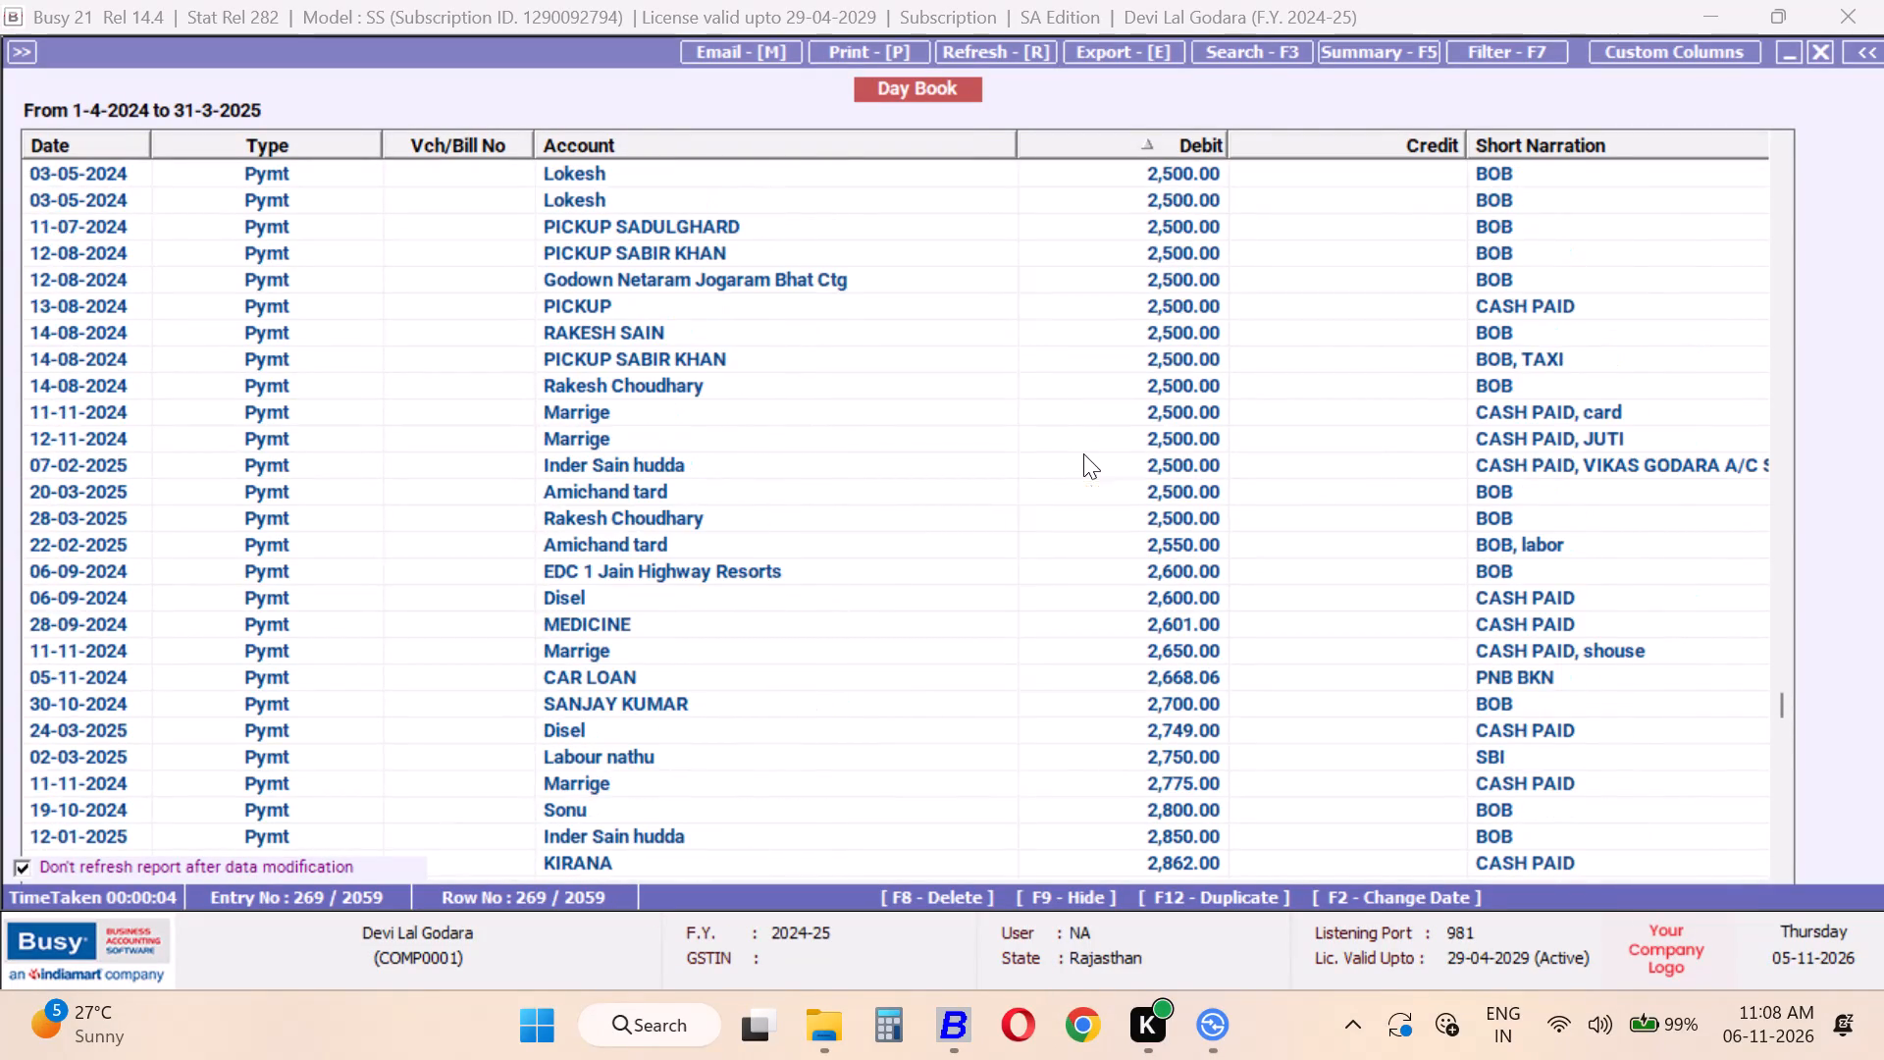
left_click_drag(1787, 699, 1780, 446)
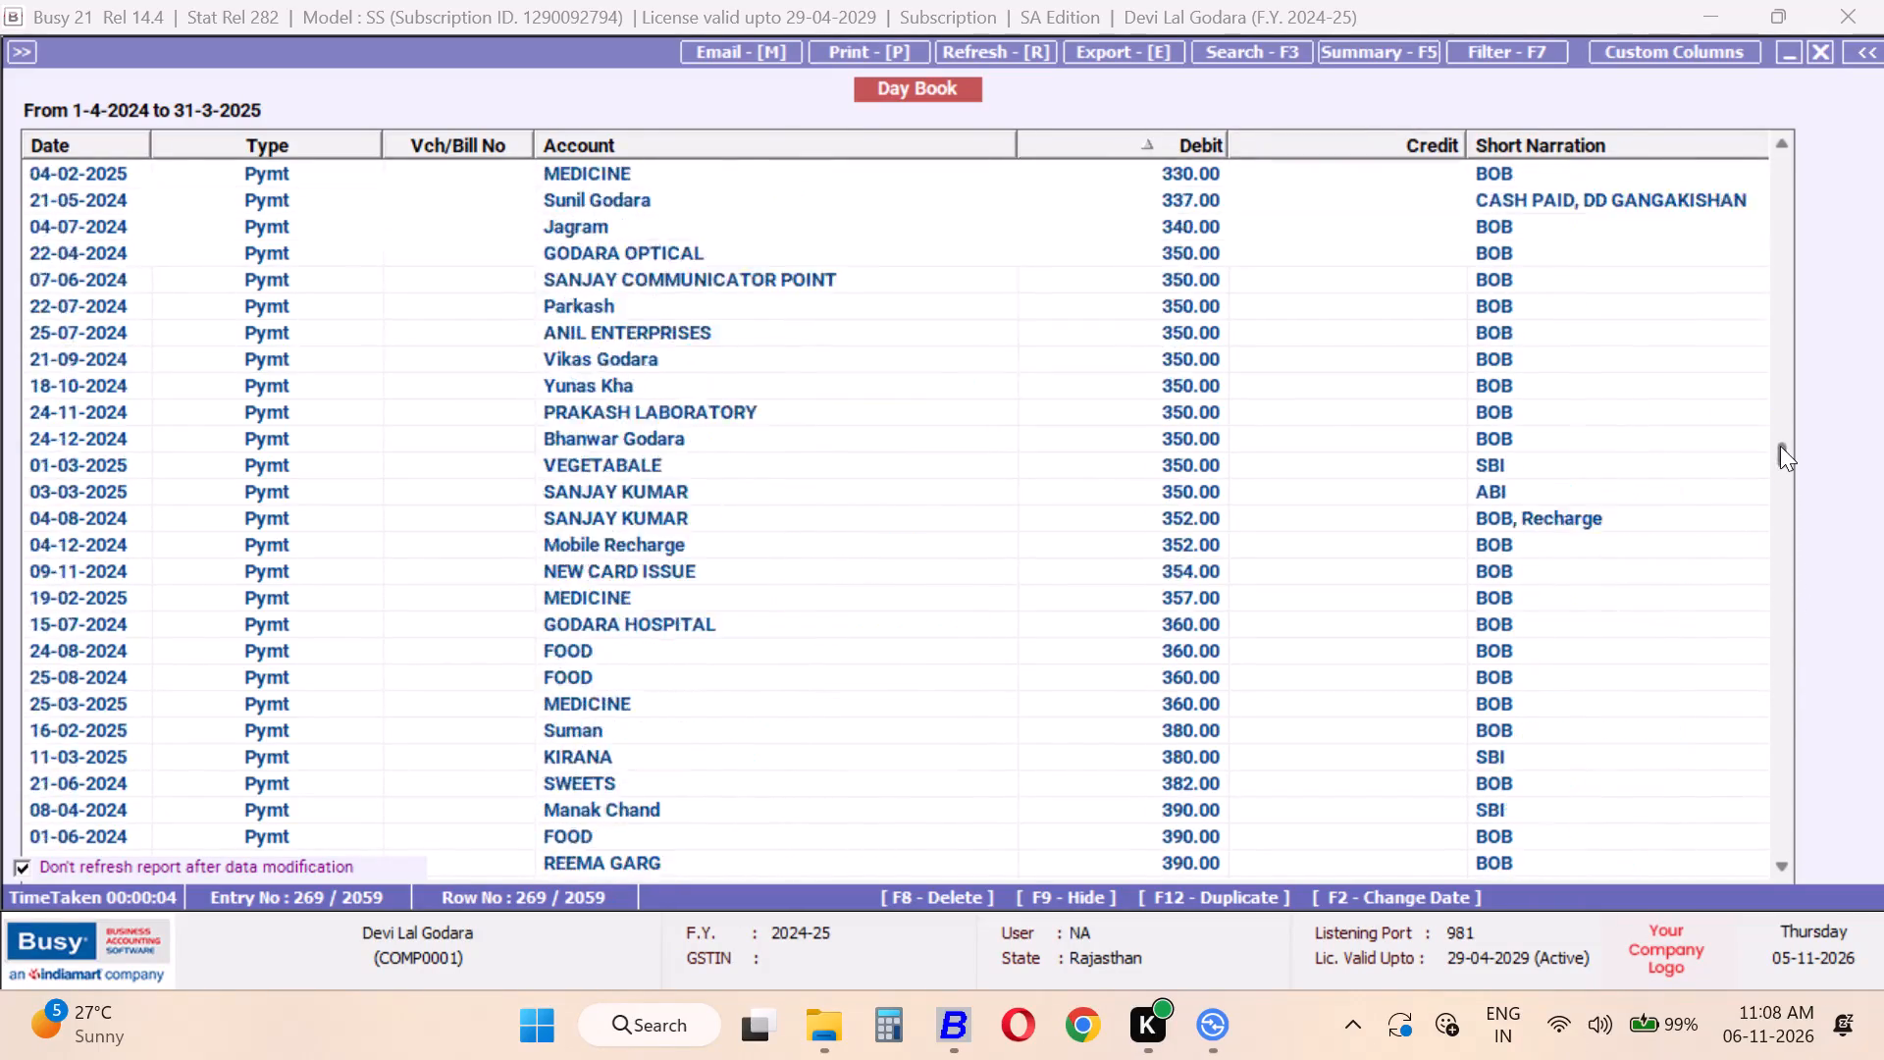
left_click_drag(1780, 446, 1800, 262)
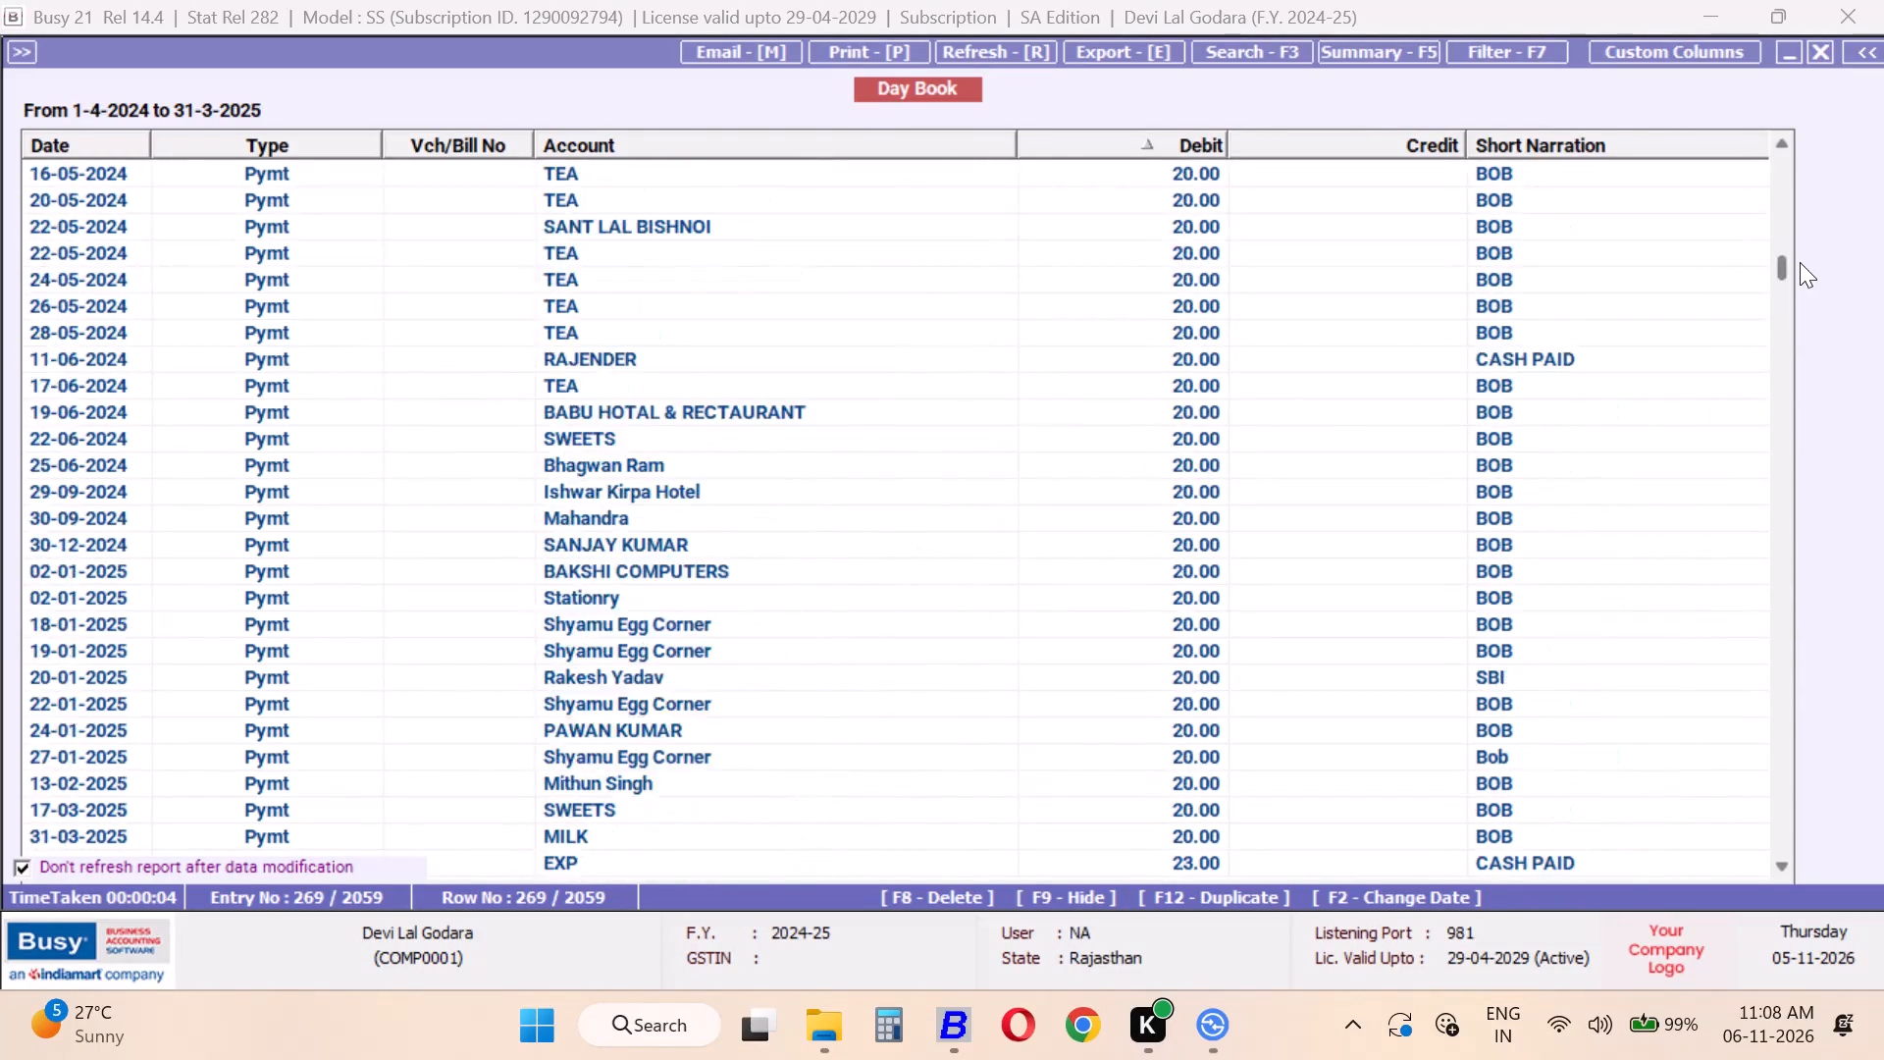
left_click_drag(1800, 262, 1801, 260)
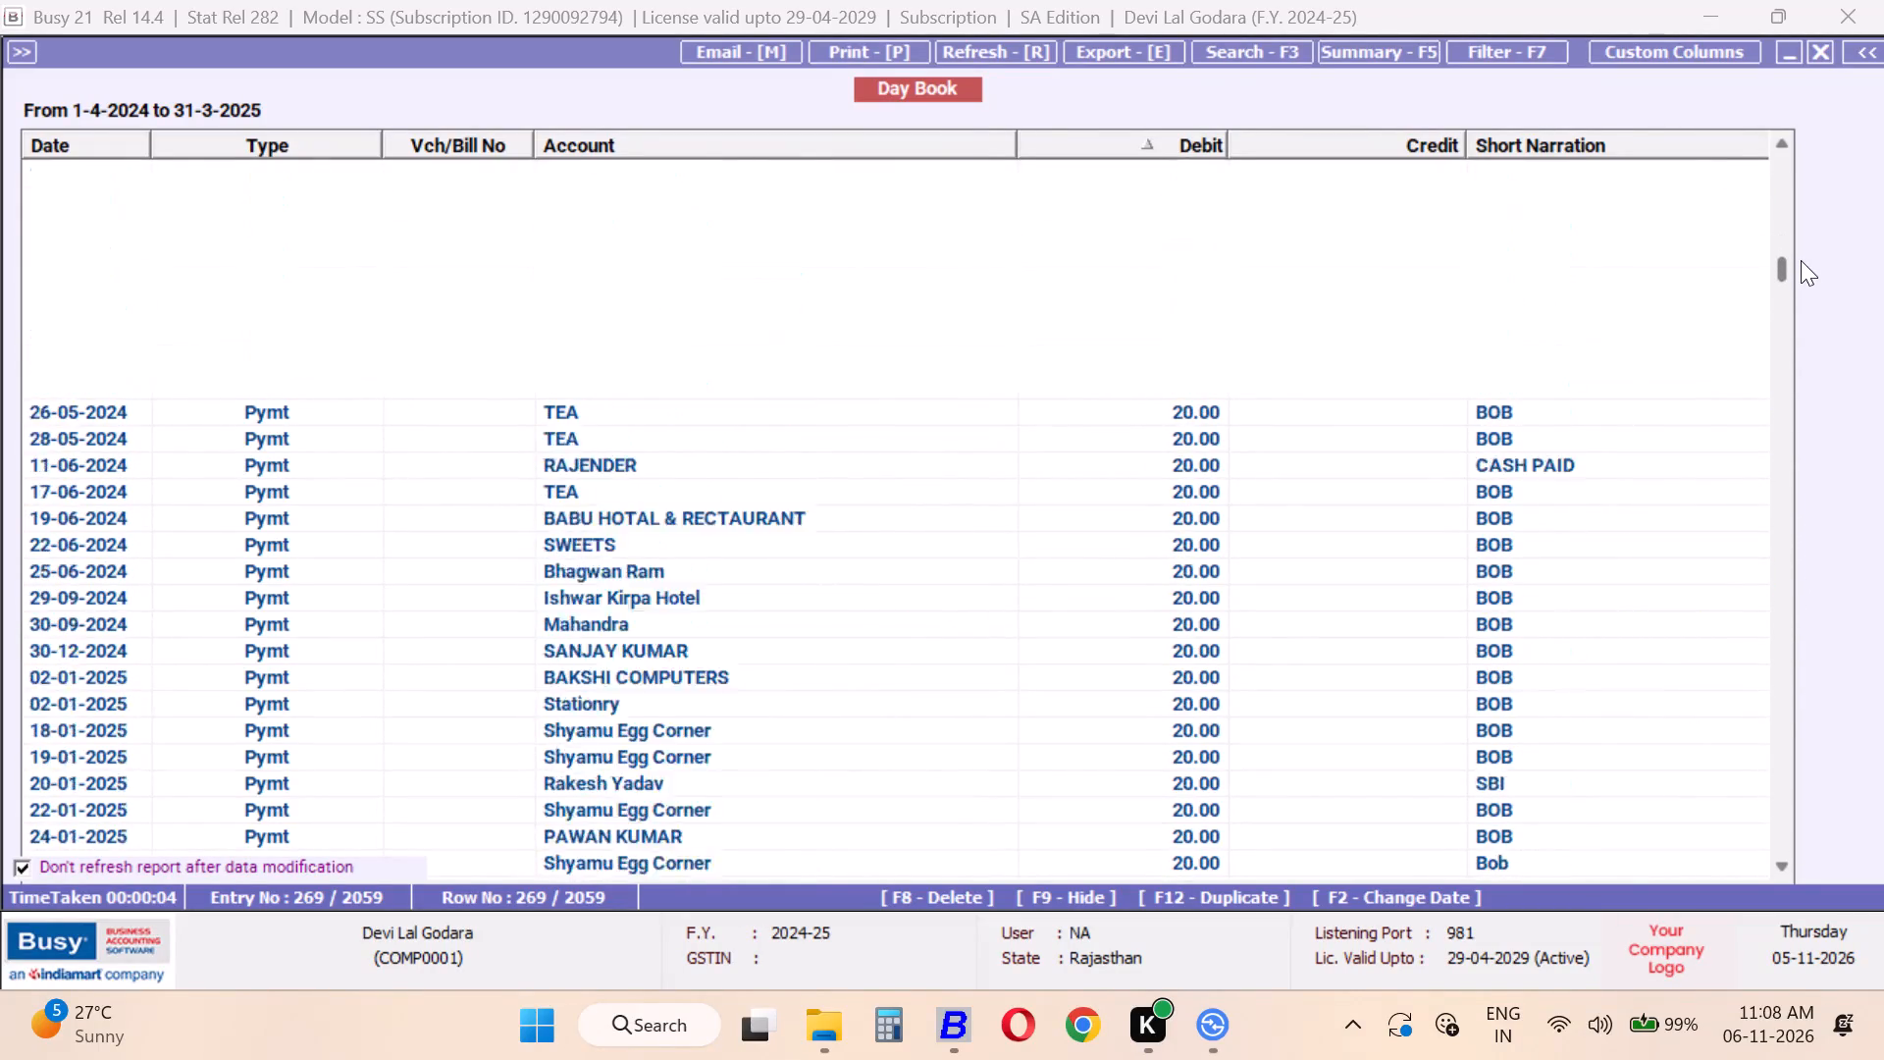
left_click_drag(1801, 260, 1801, 258)
scroll(927, 597, "up", 19)
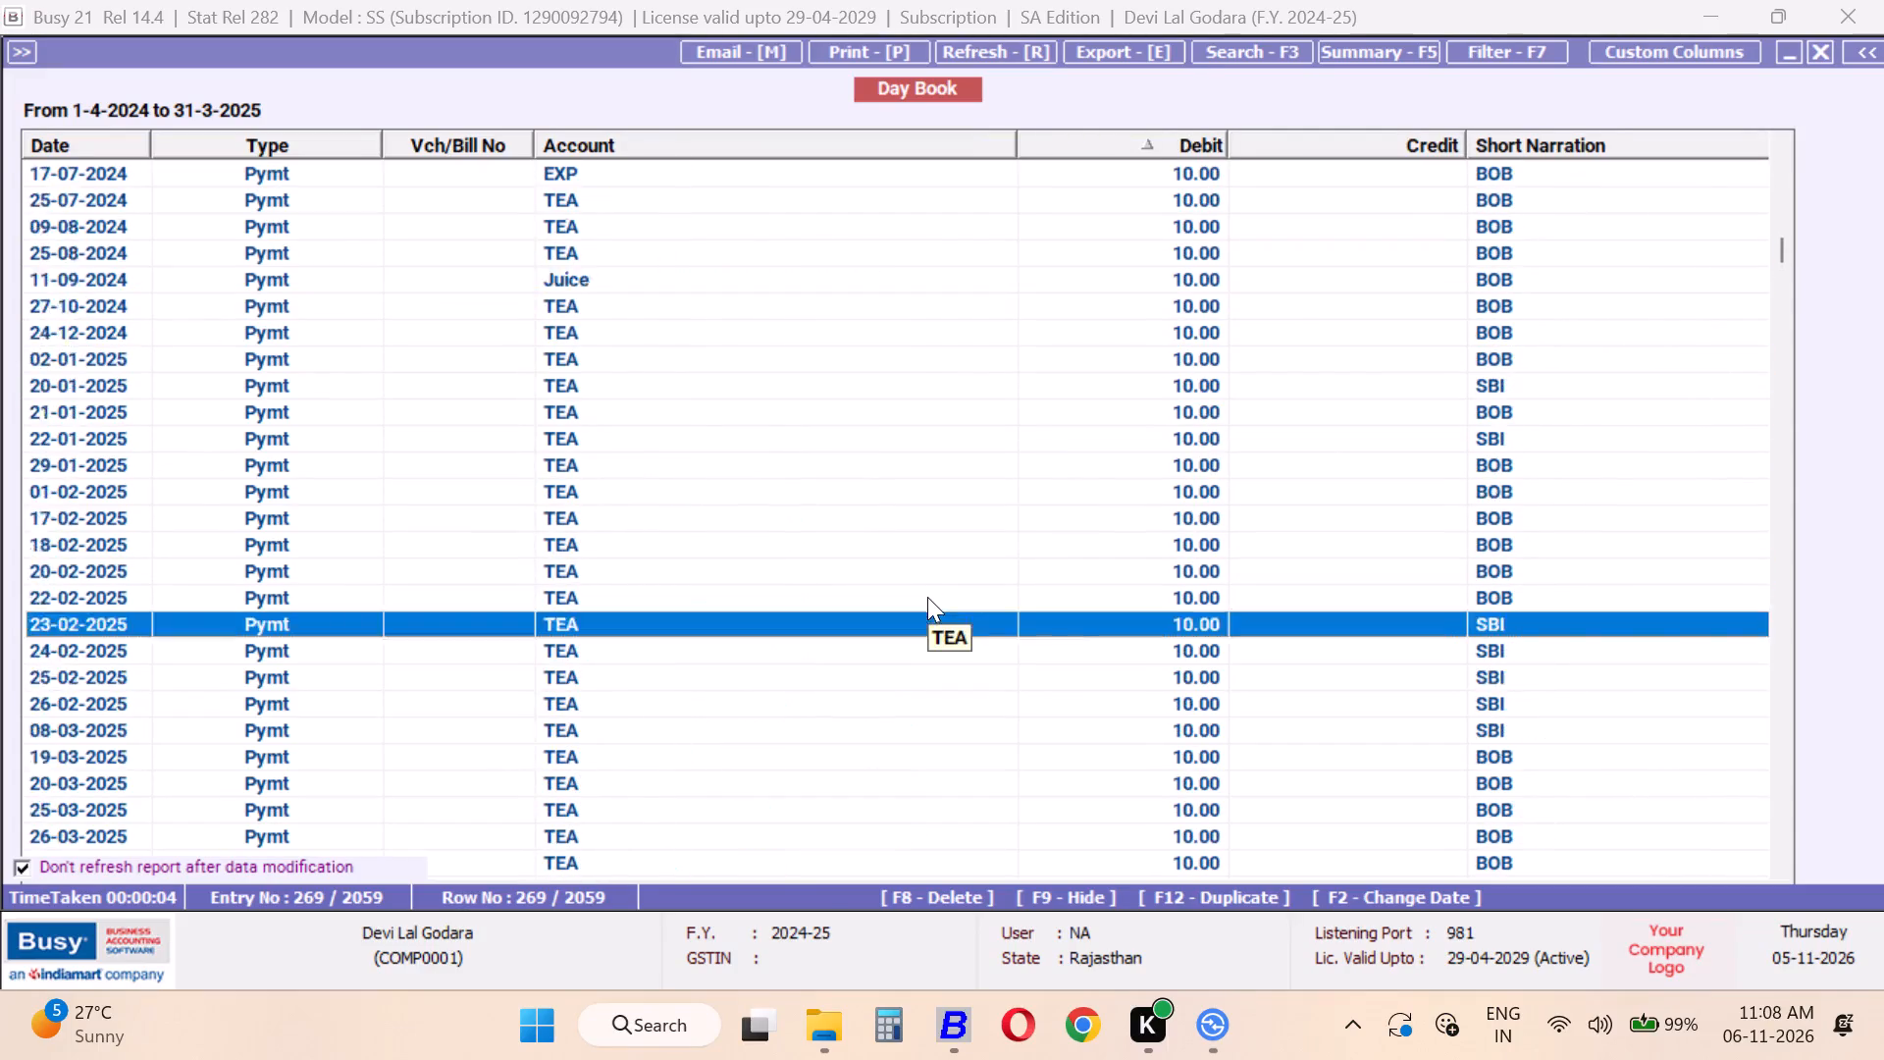
scroll(927, 597, "up", 2)
scroll(869, 570, "down", 6)
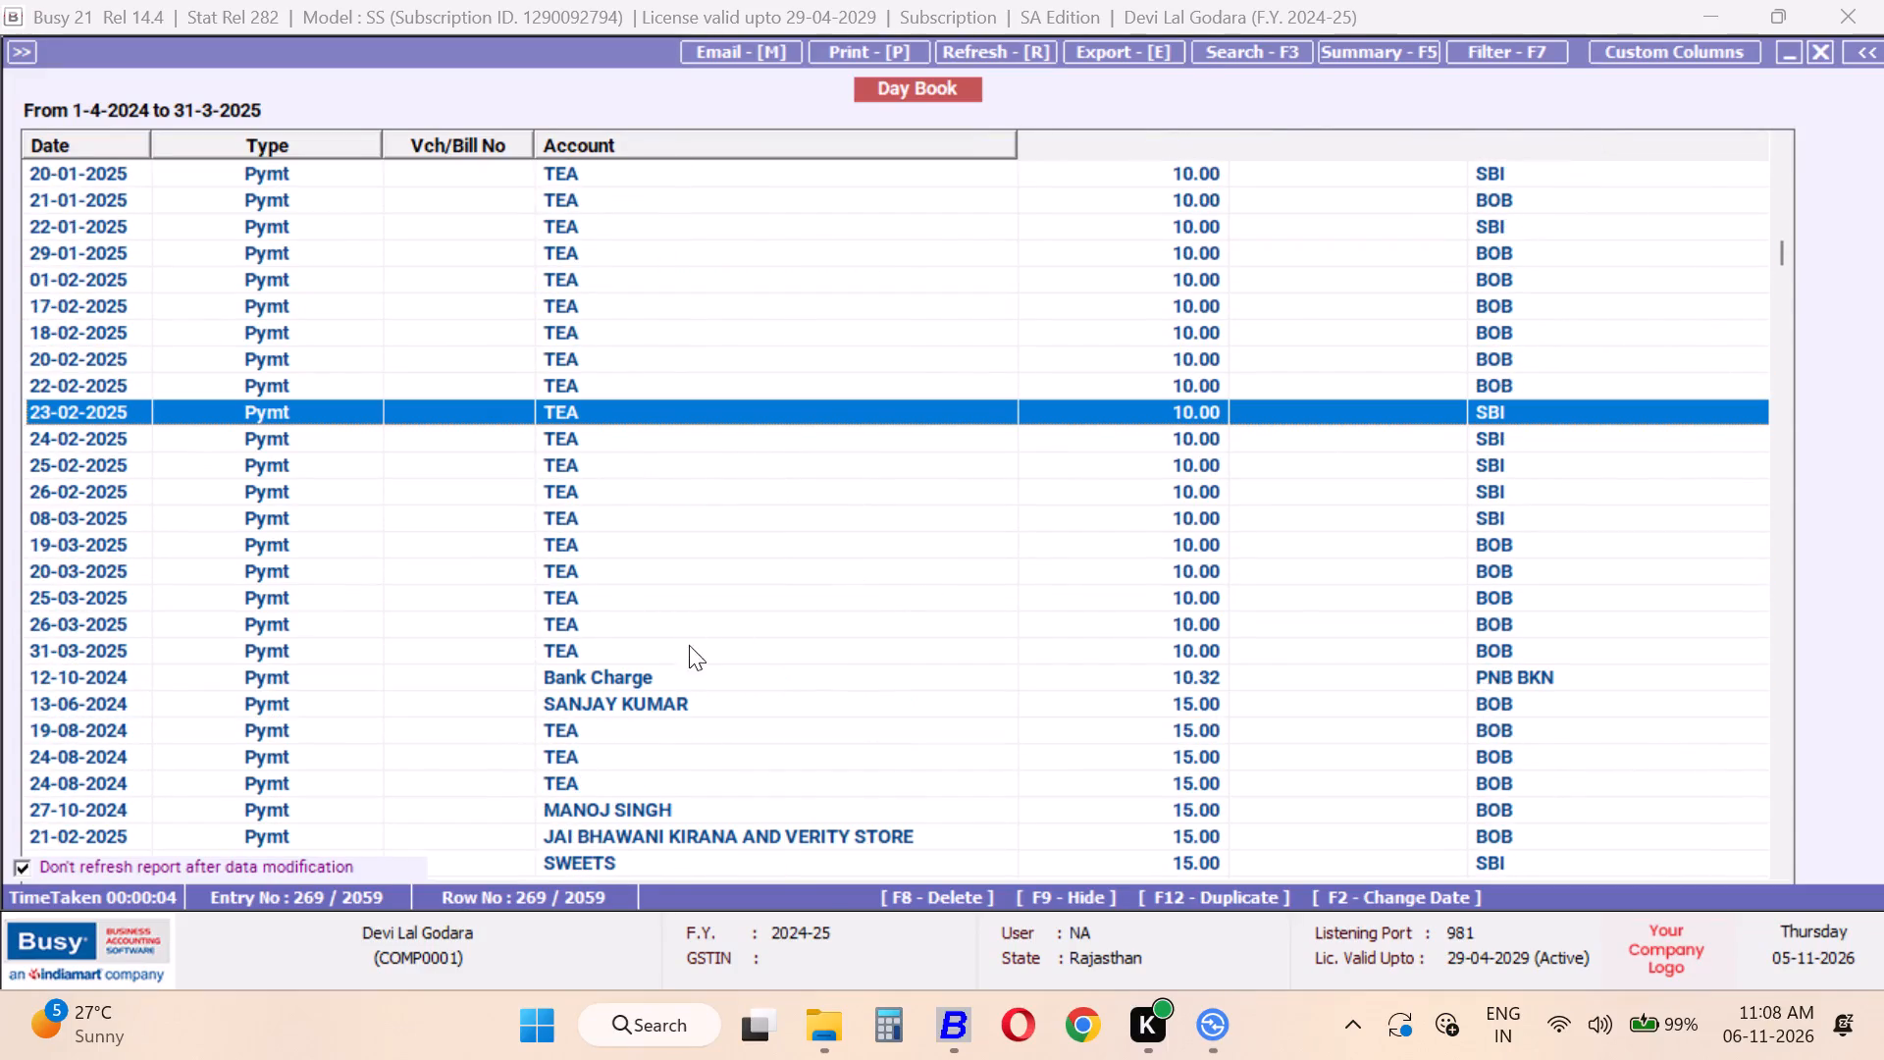
left_click(675, 681)
scroll(678, 672, "down", 1)
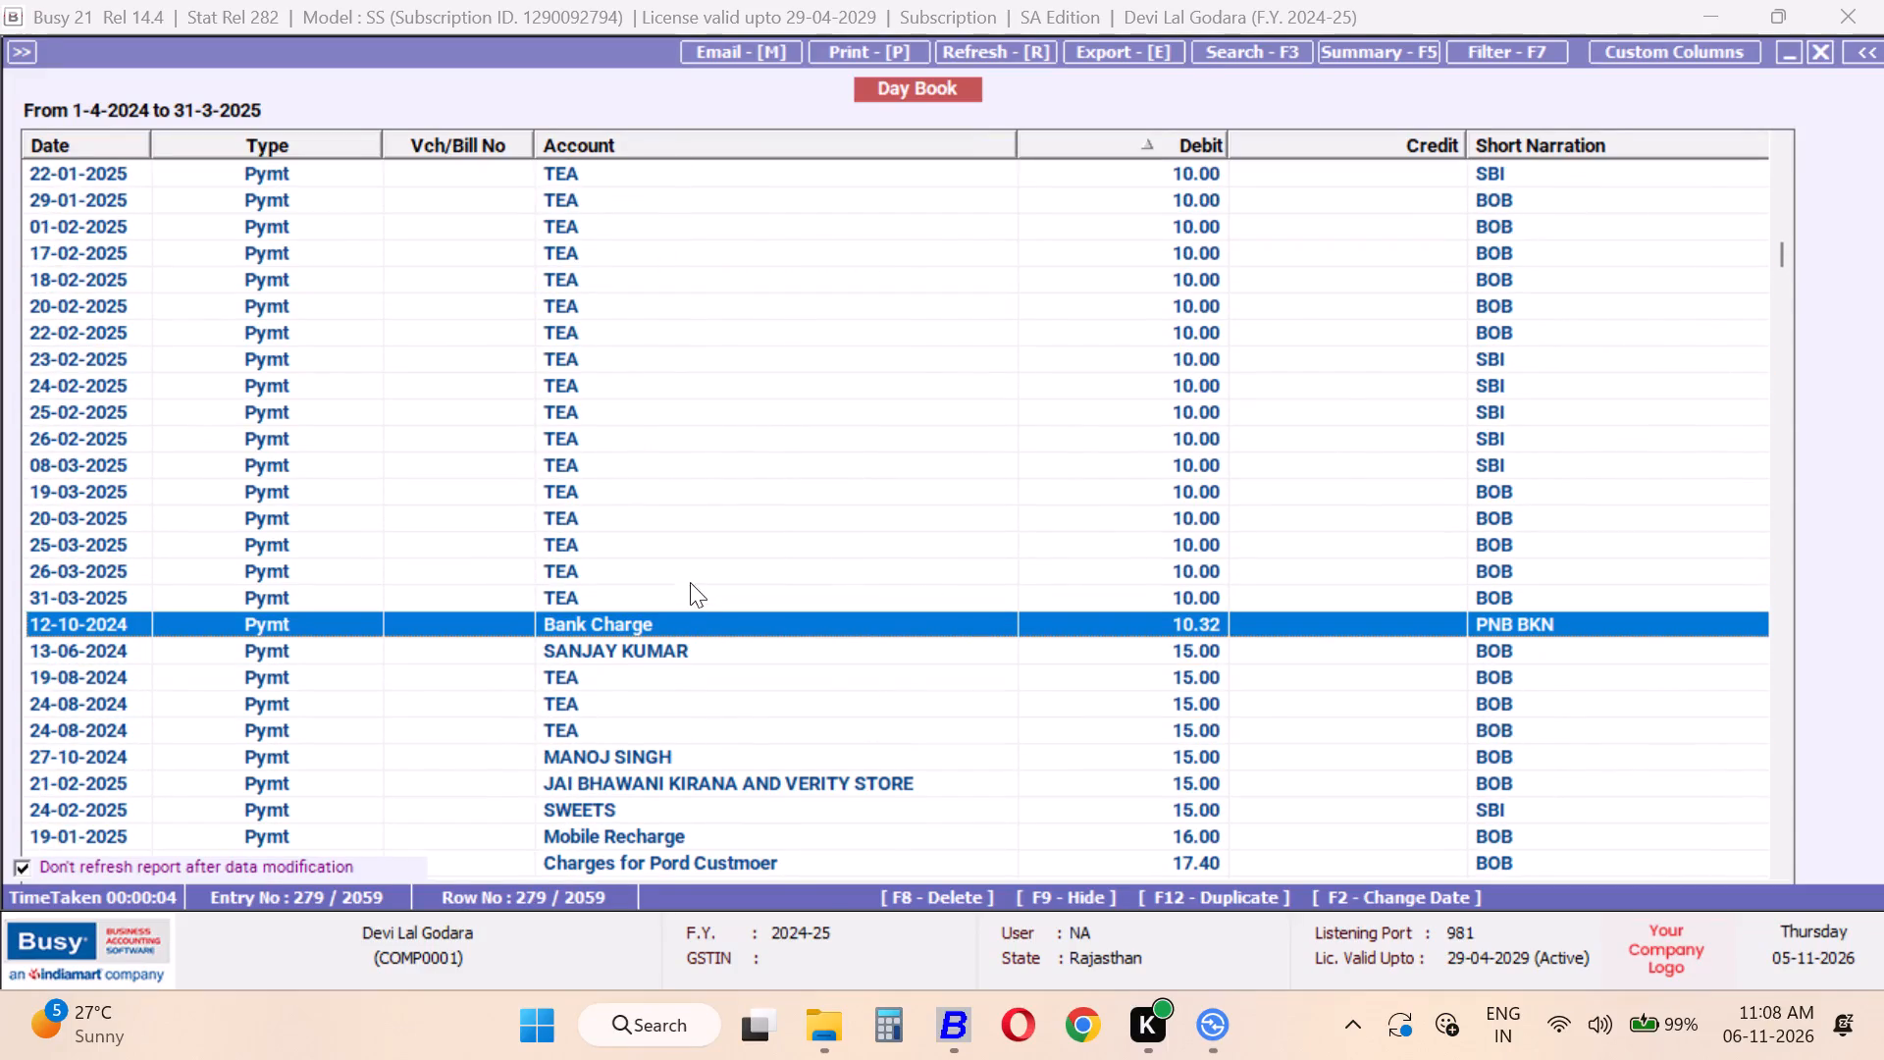
scroll(805, 550, "down", 2)
left_click(760, 545)
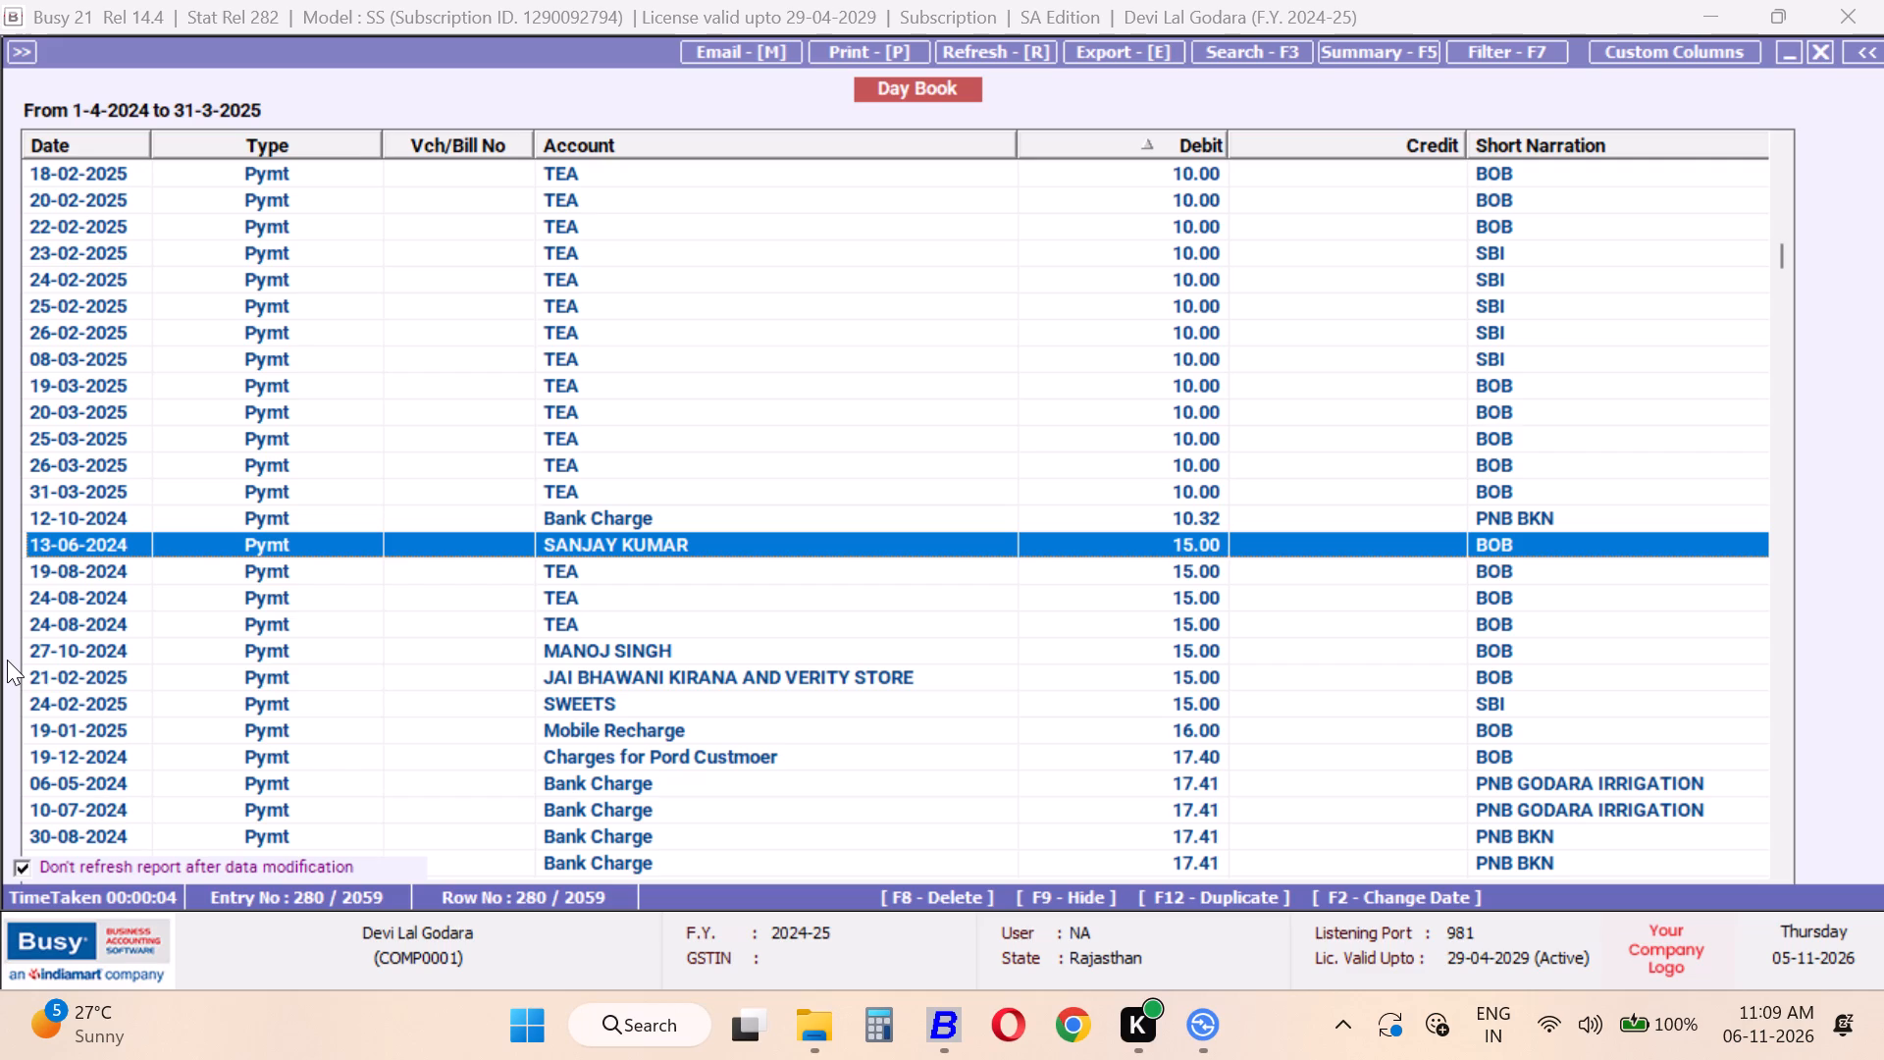
key("Down")
key("Down")
key("Down")
key("Down")
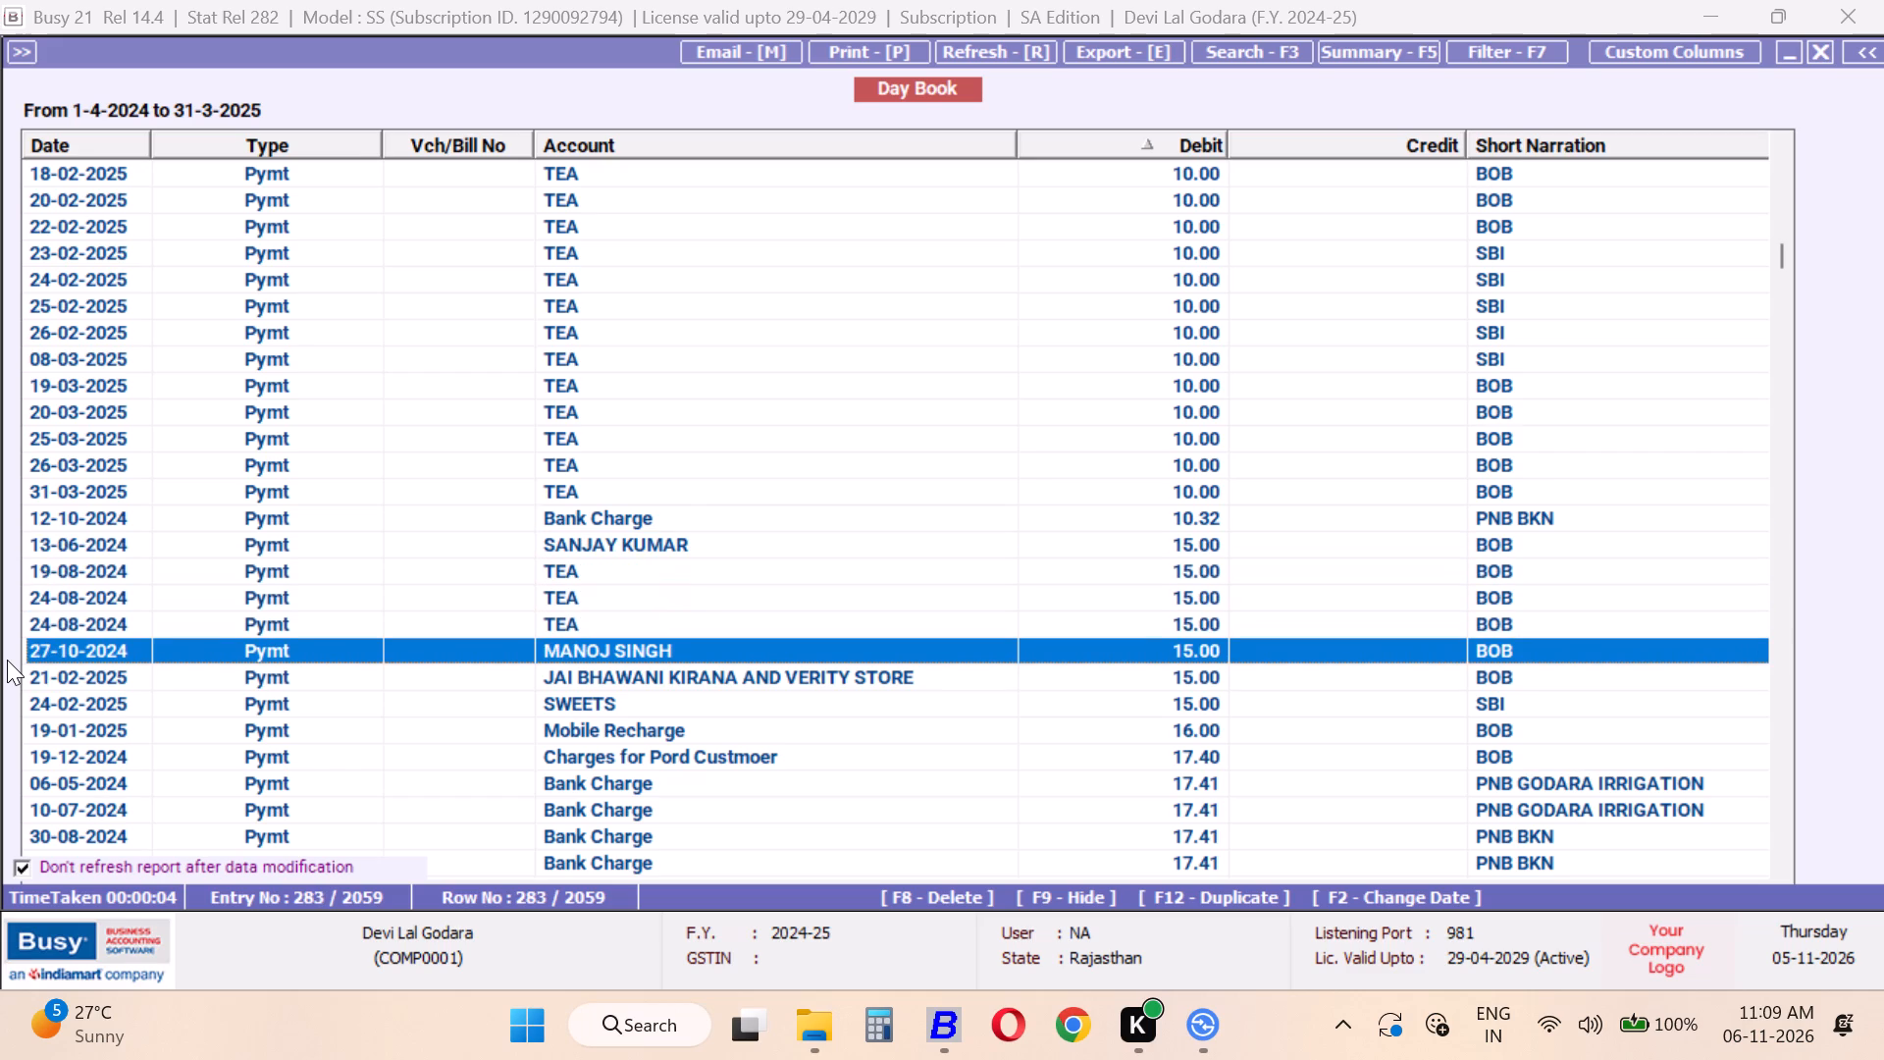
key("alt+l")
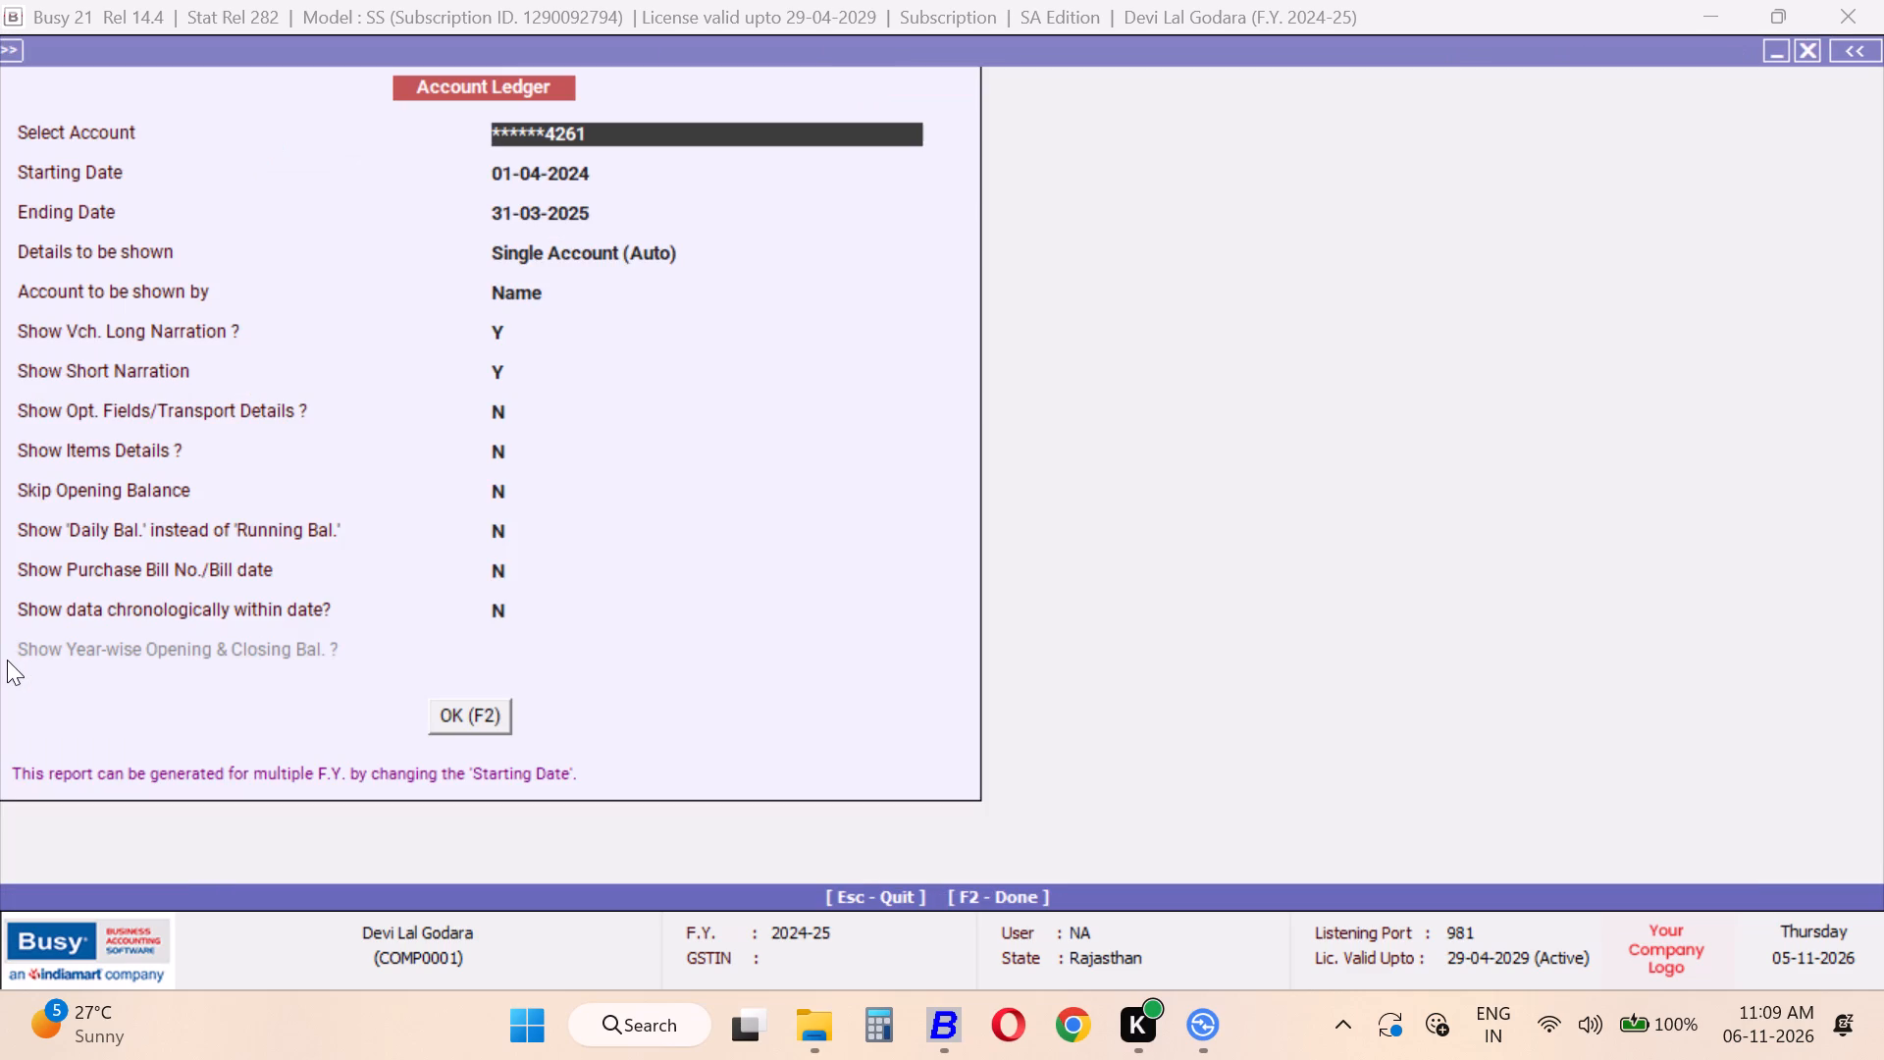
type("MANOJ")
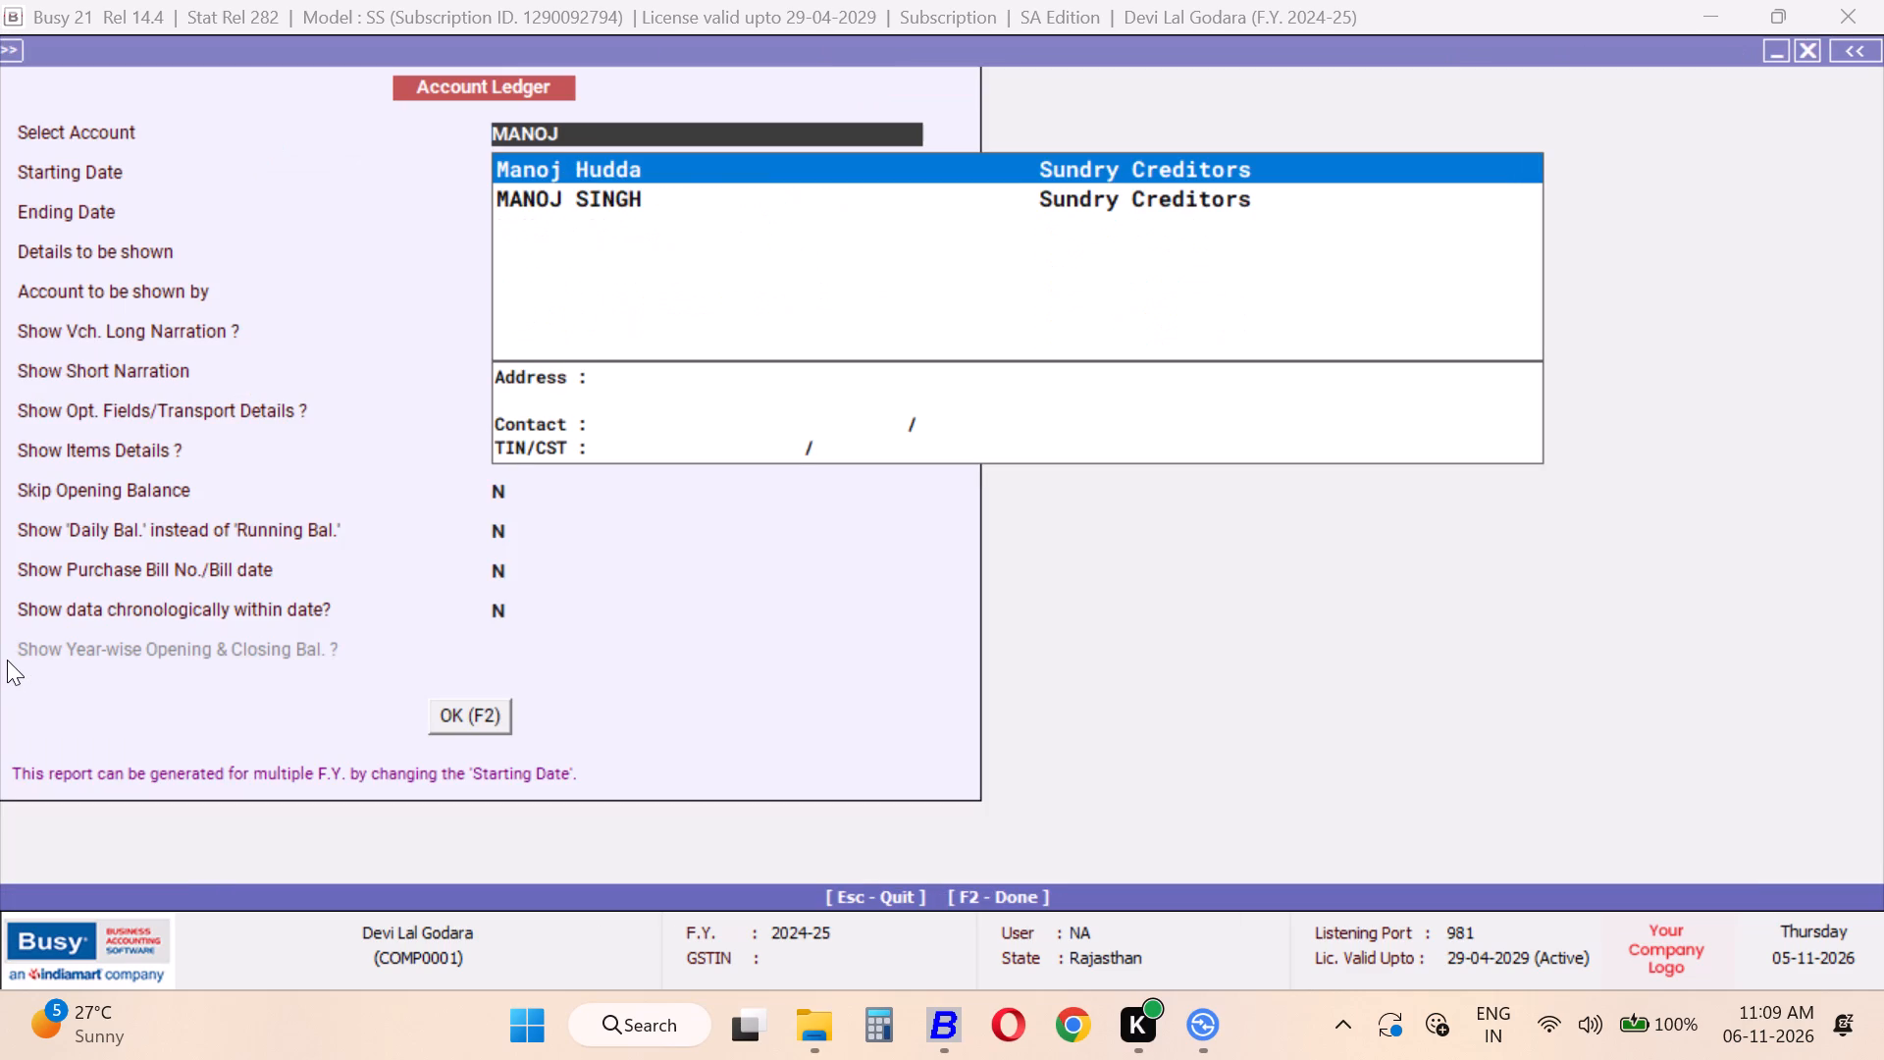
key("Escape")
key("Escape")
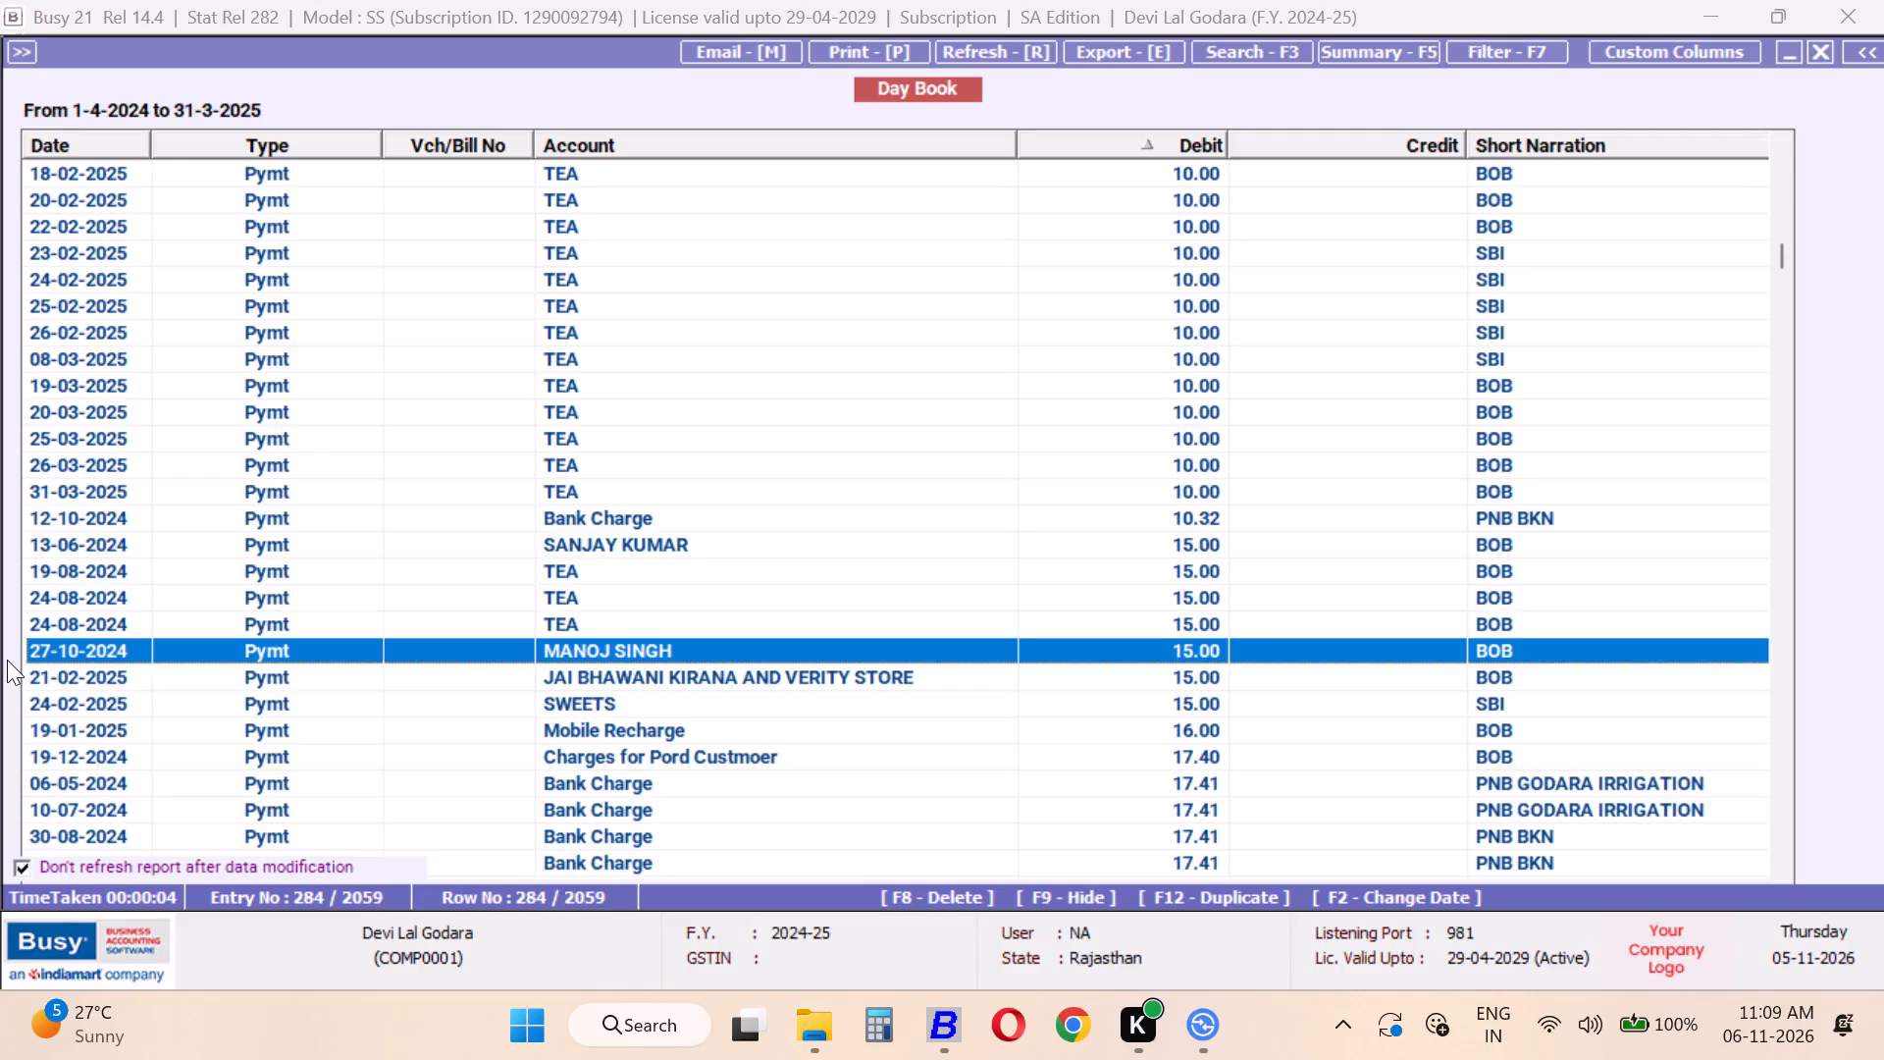
View the account ledger of the 27-10-2024 payment's payee and return to the Day Book.
key("alt+l")
type("MO")
key("BackSpace")
type("ANI")
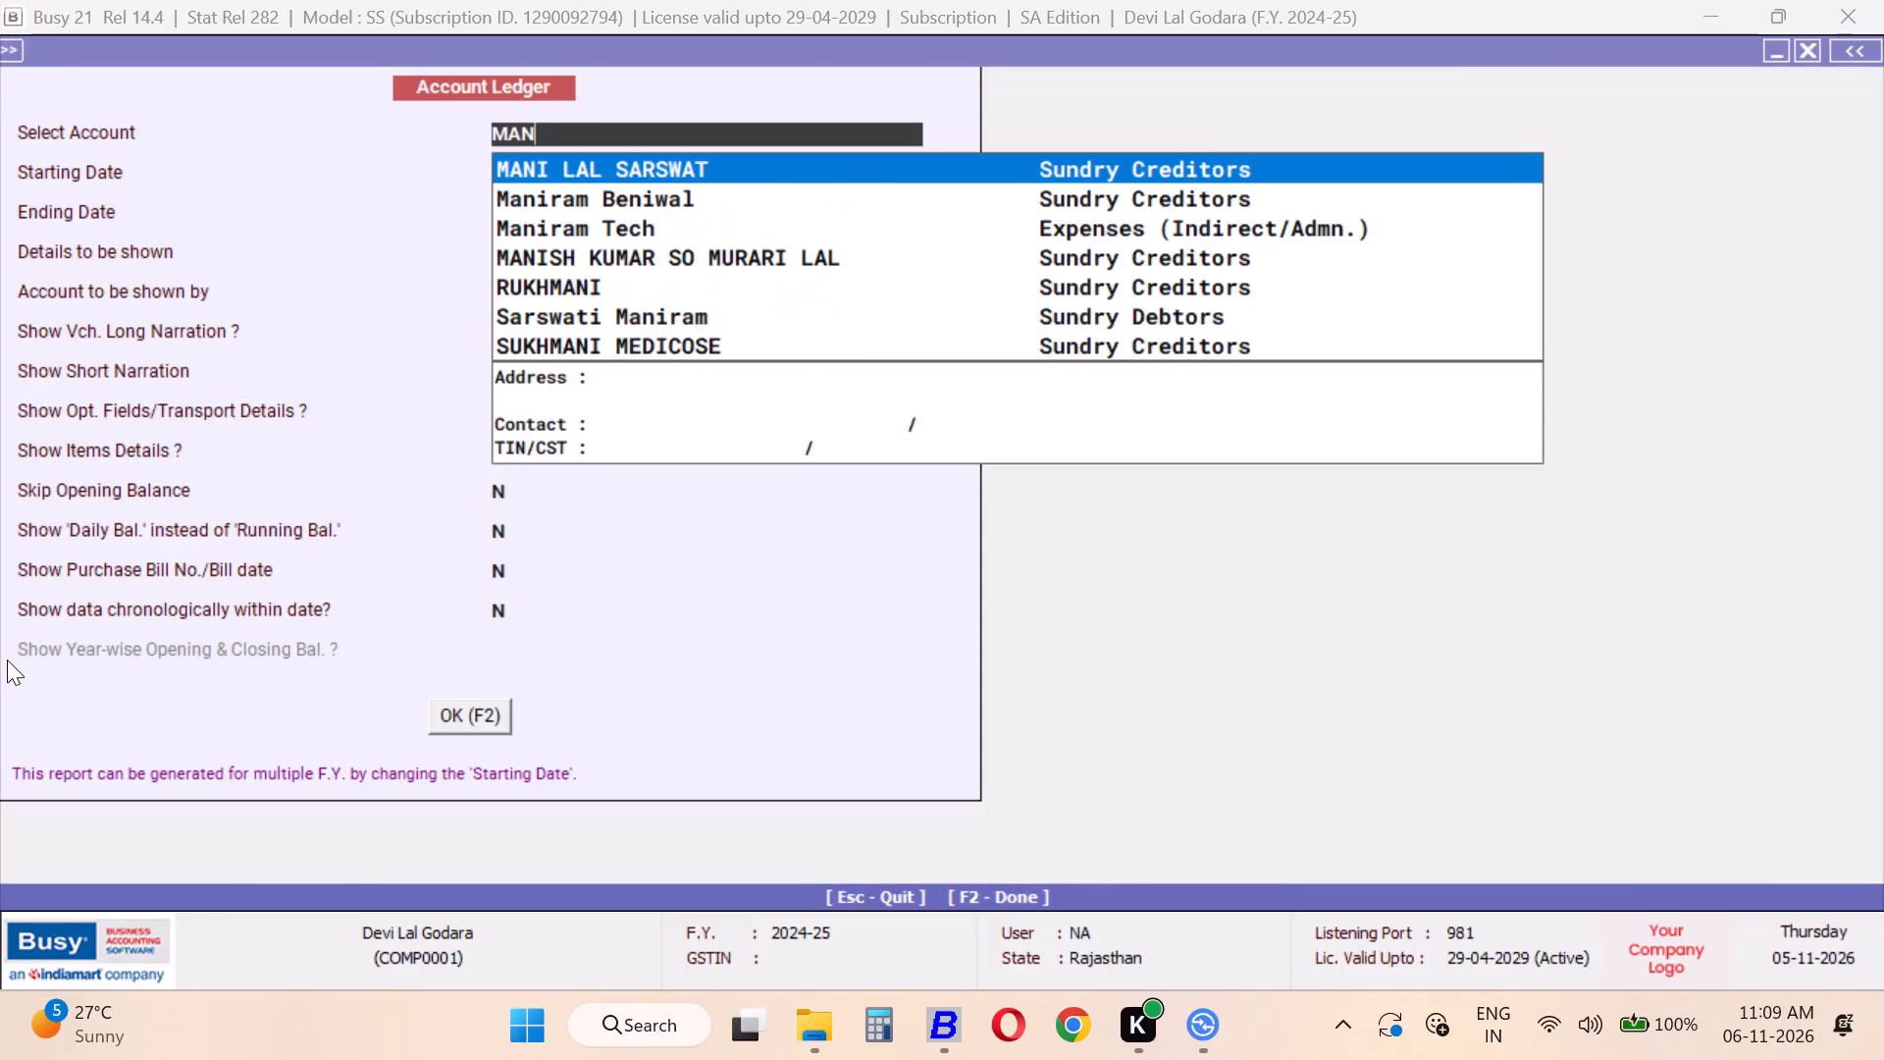
key("BackSpace")
type("OJ")
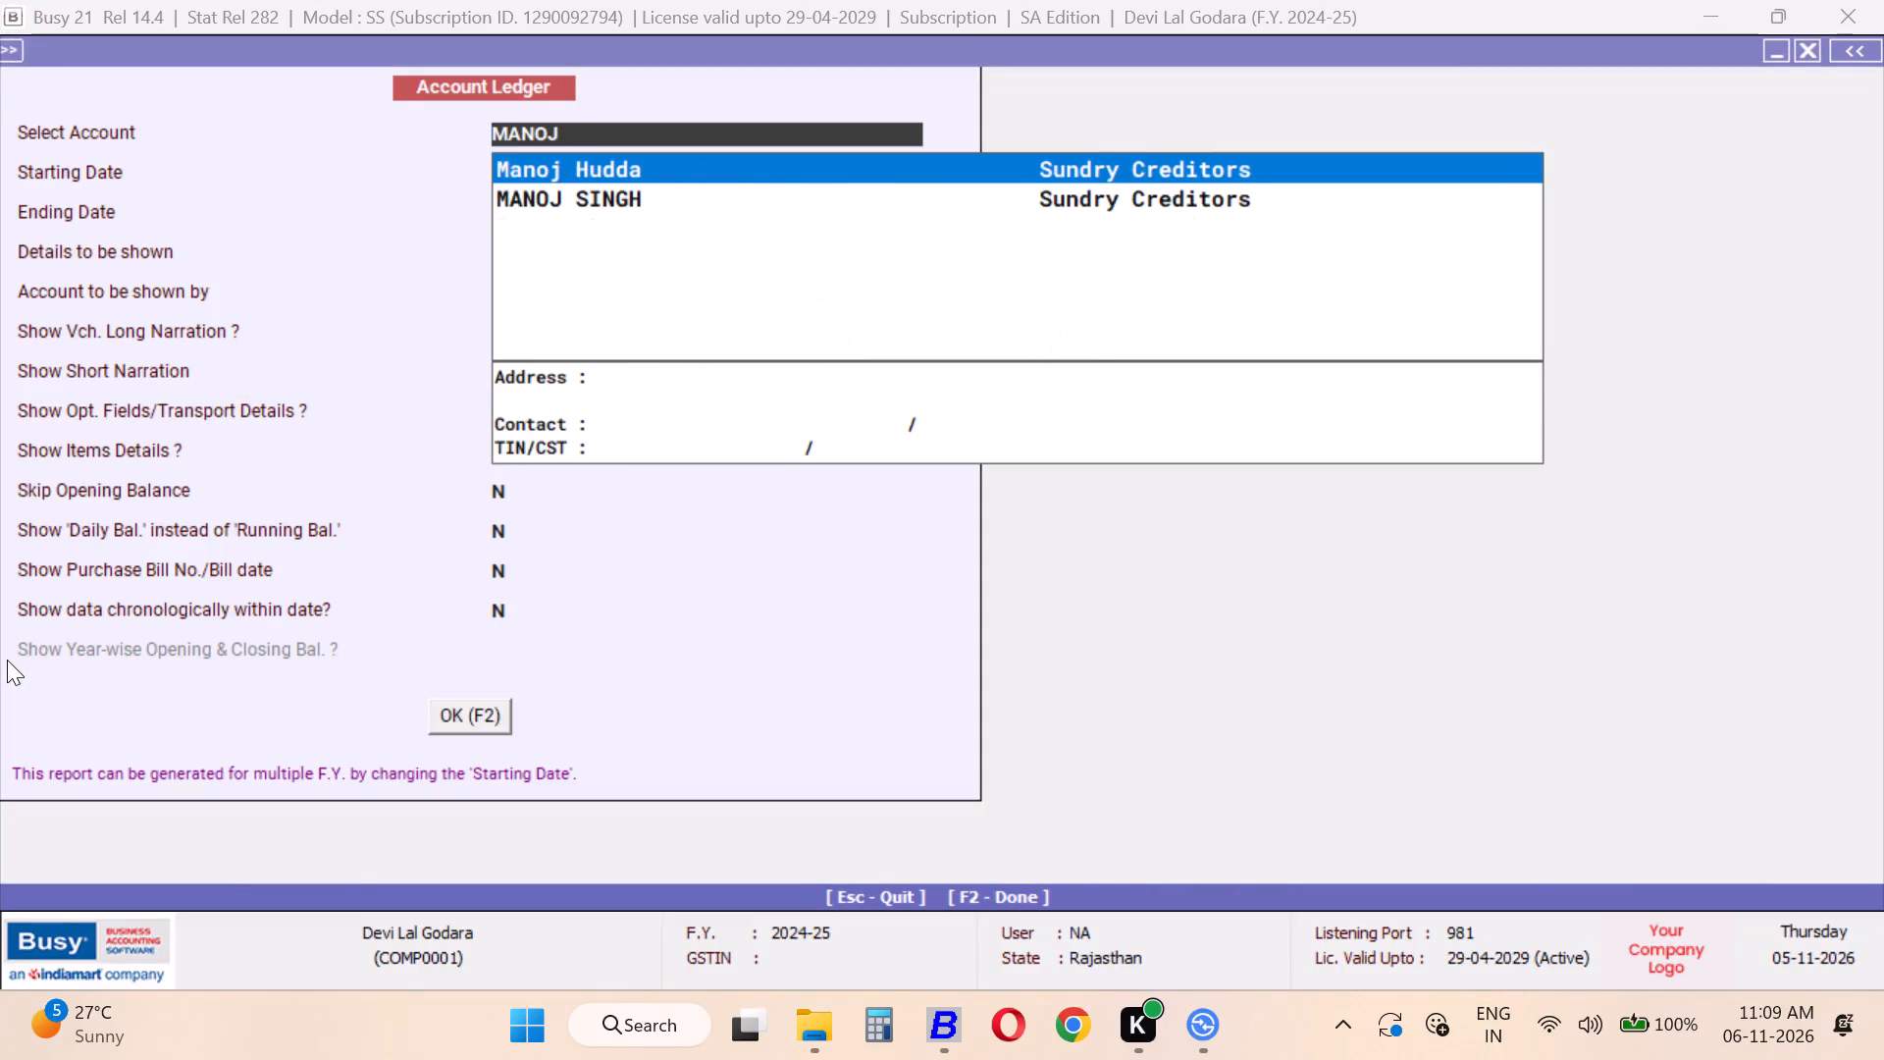
key("Down")
key("Return")
key("Tab")
key("F2")
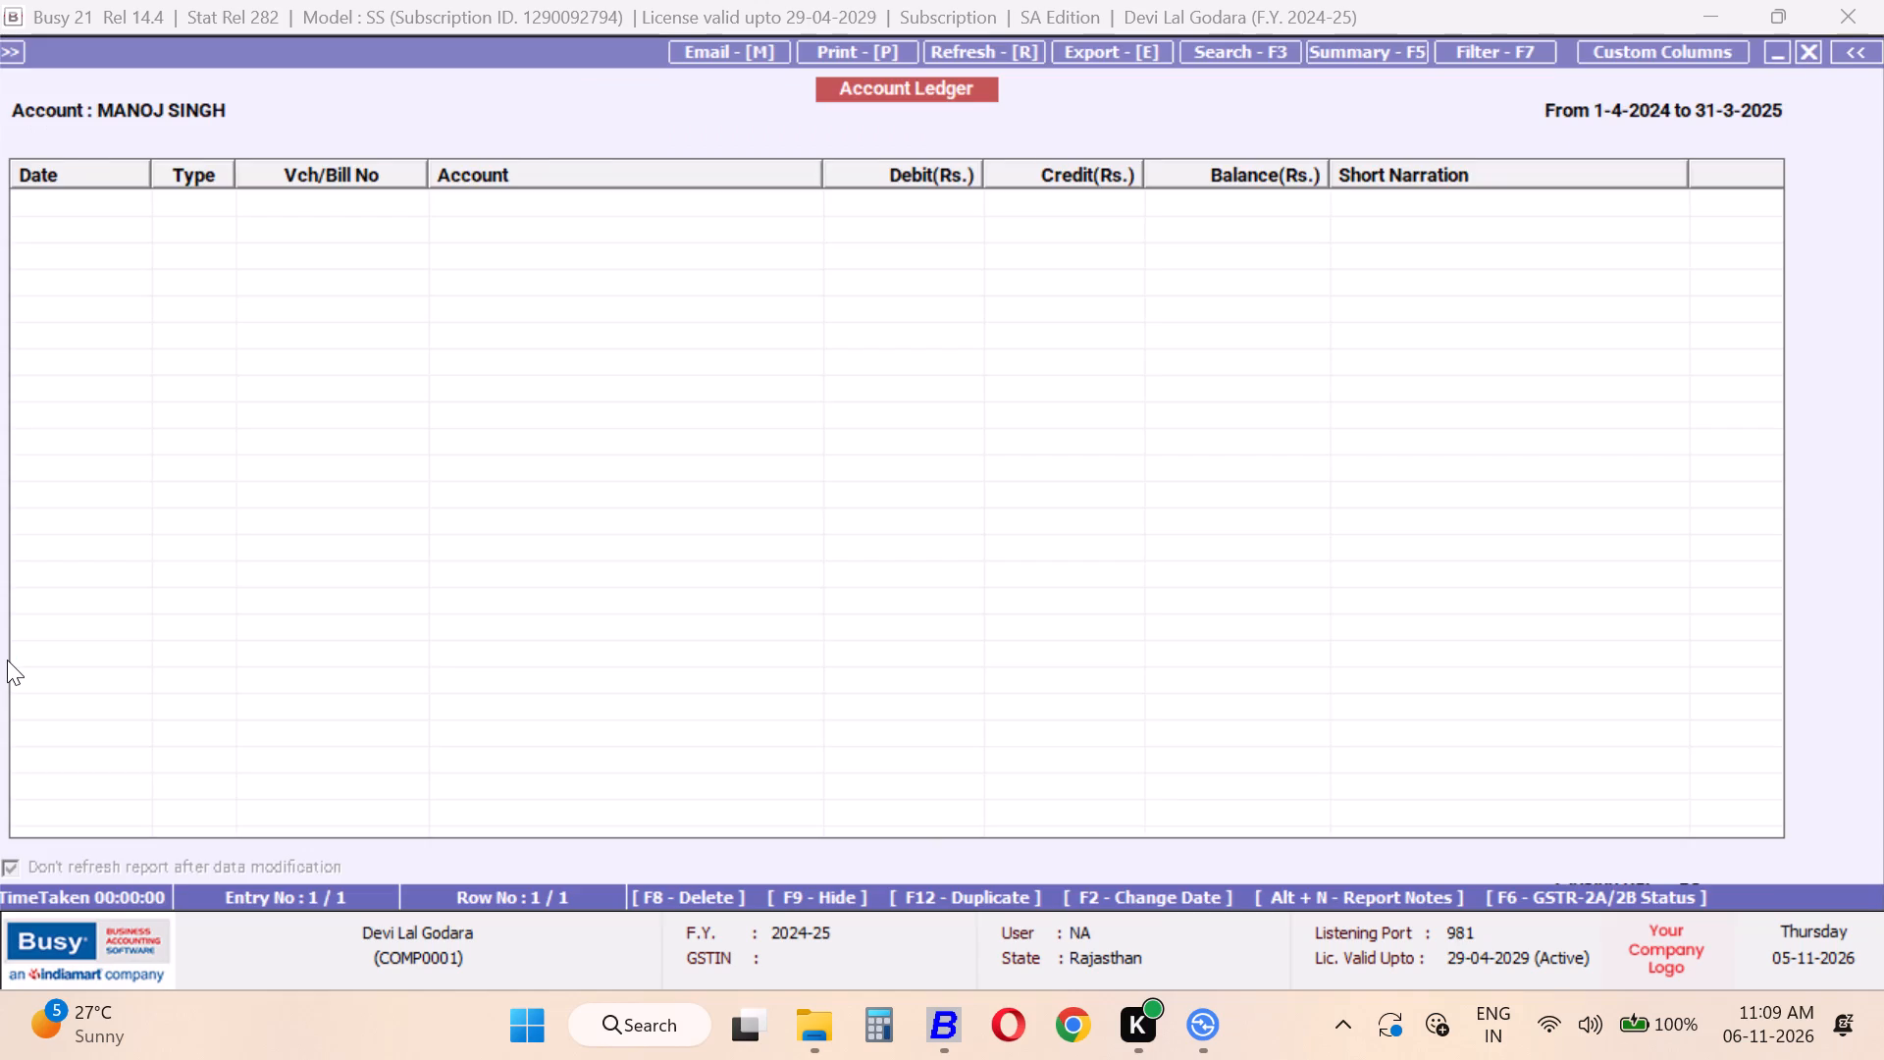
key("Escape")
key("Escape")
Change the debit account of the 15.00 payment voucher dated 27-10-2024 to TEA and save the voucher.
key("Return")
key("Return")
key("Tab")
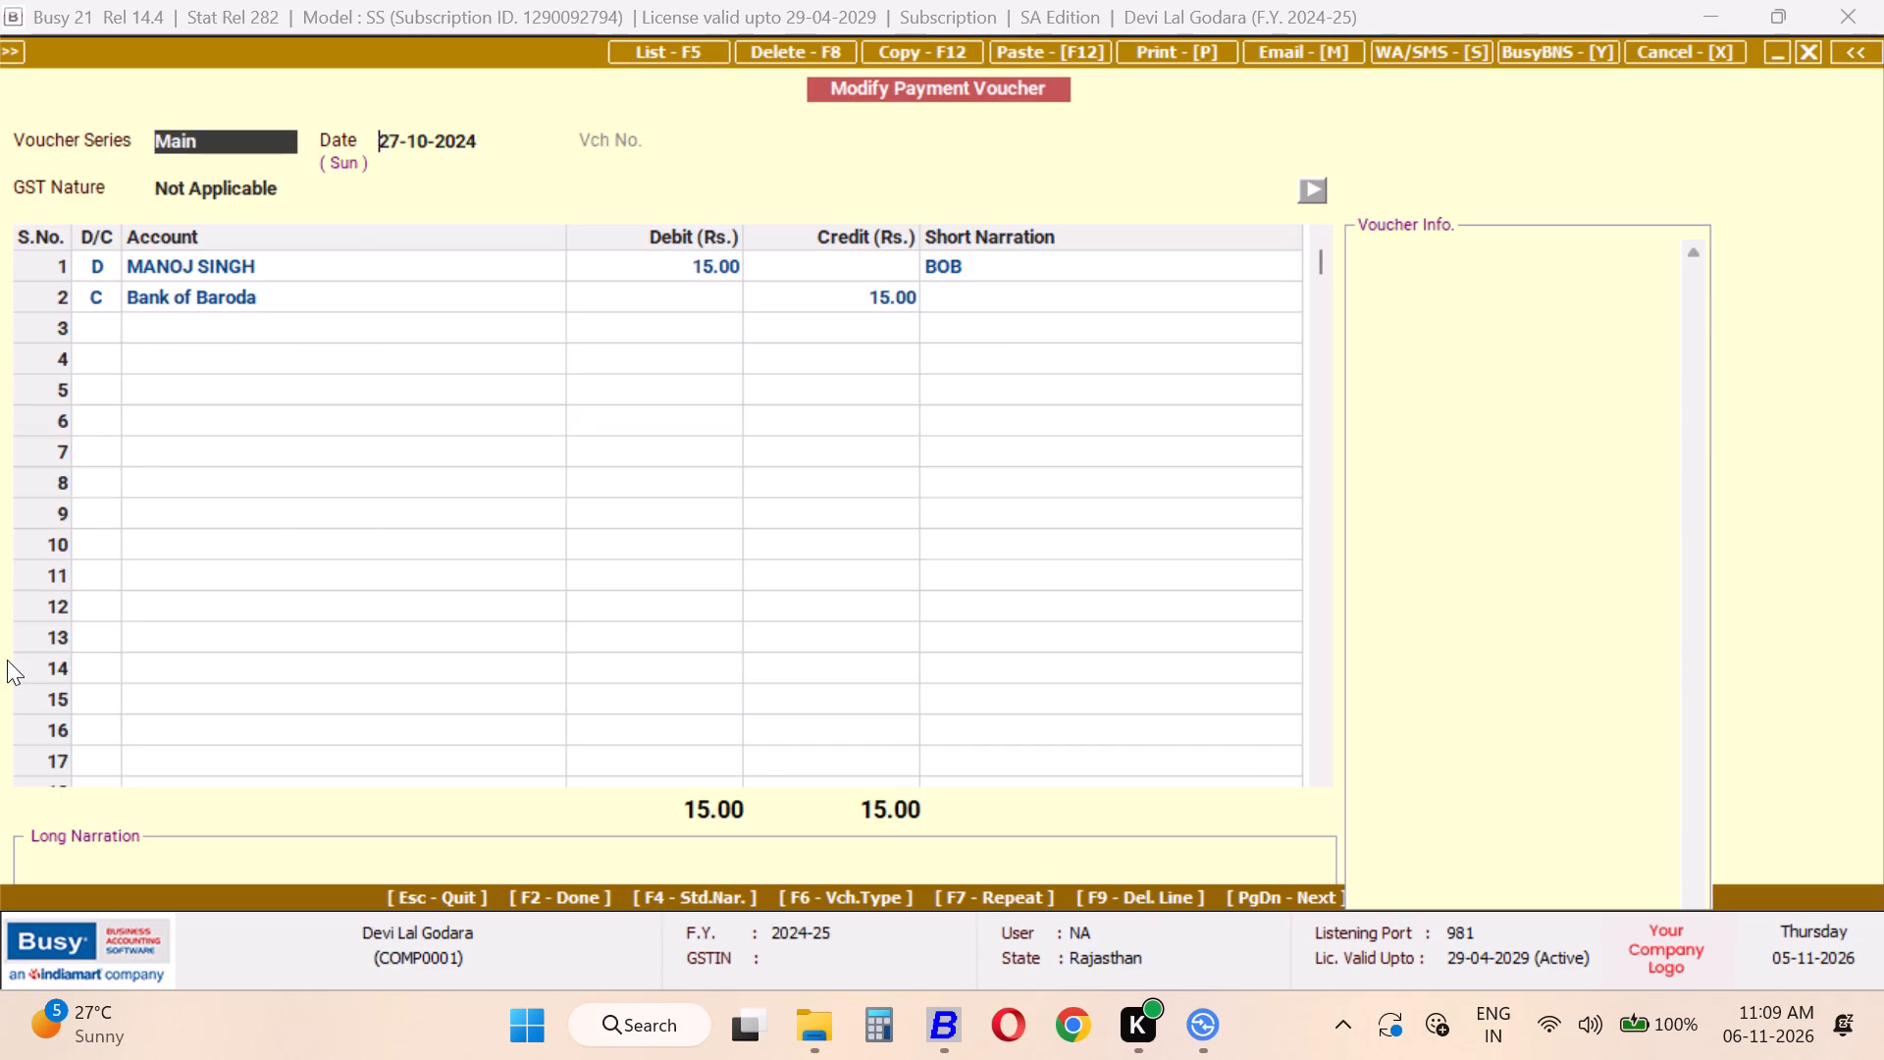
key("Return")
key("Tab")
key("Return")
key("Tab")
key("Return")
type("TE")
key("Return")
key("Return")
key("Return")
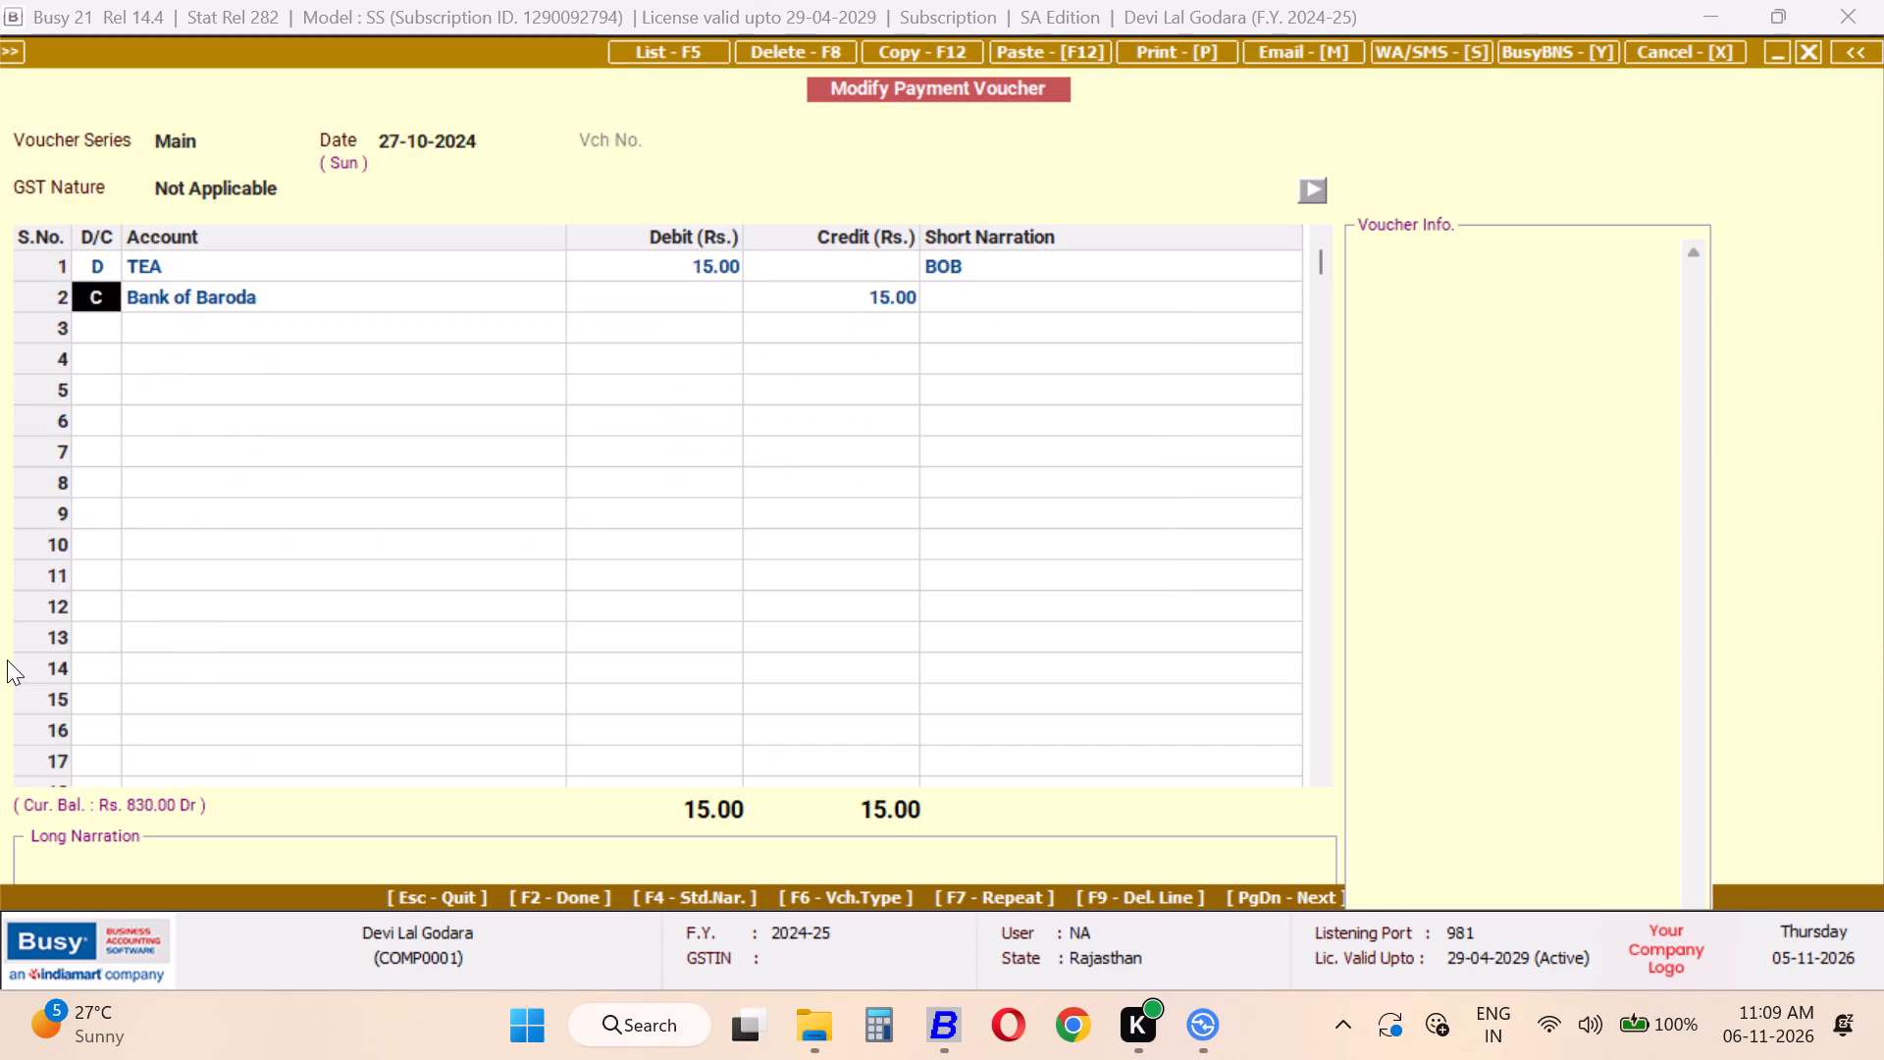
key("Return")
key("Return")
key("Return")
key("Return")
key("Tab")
key("Return")
key("Tab")
key("Tab")
key("Return")
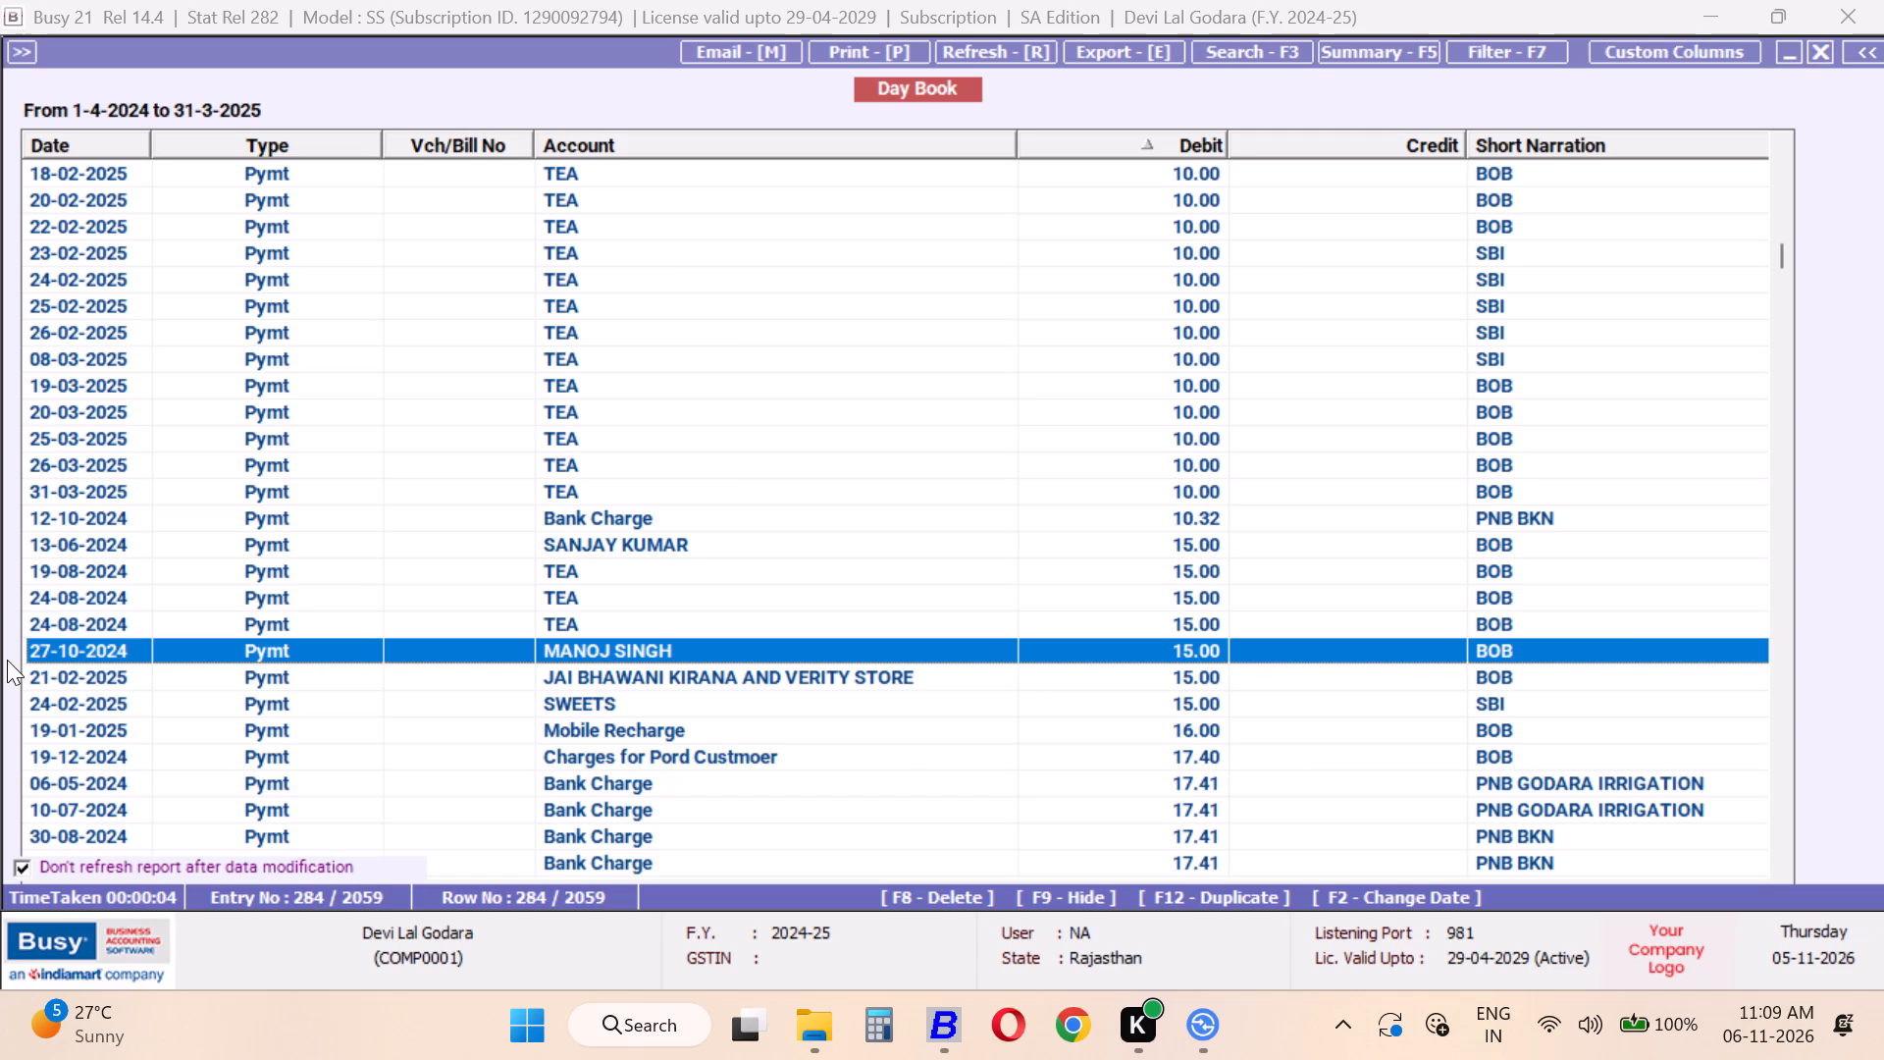
Change the debit account of the 15.00 payment voucher dated 21-02-2025 to TEA and save the voucher.
key("Down")
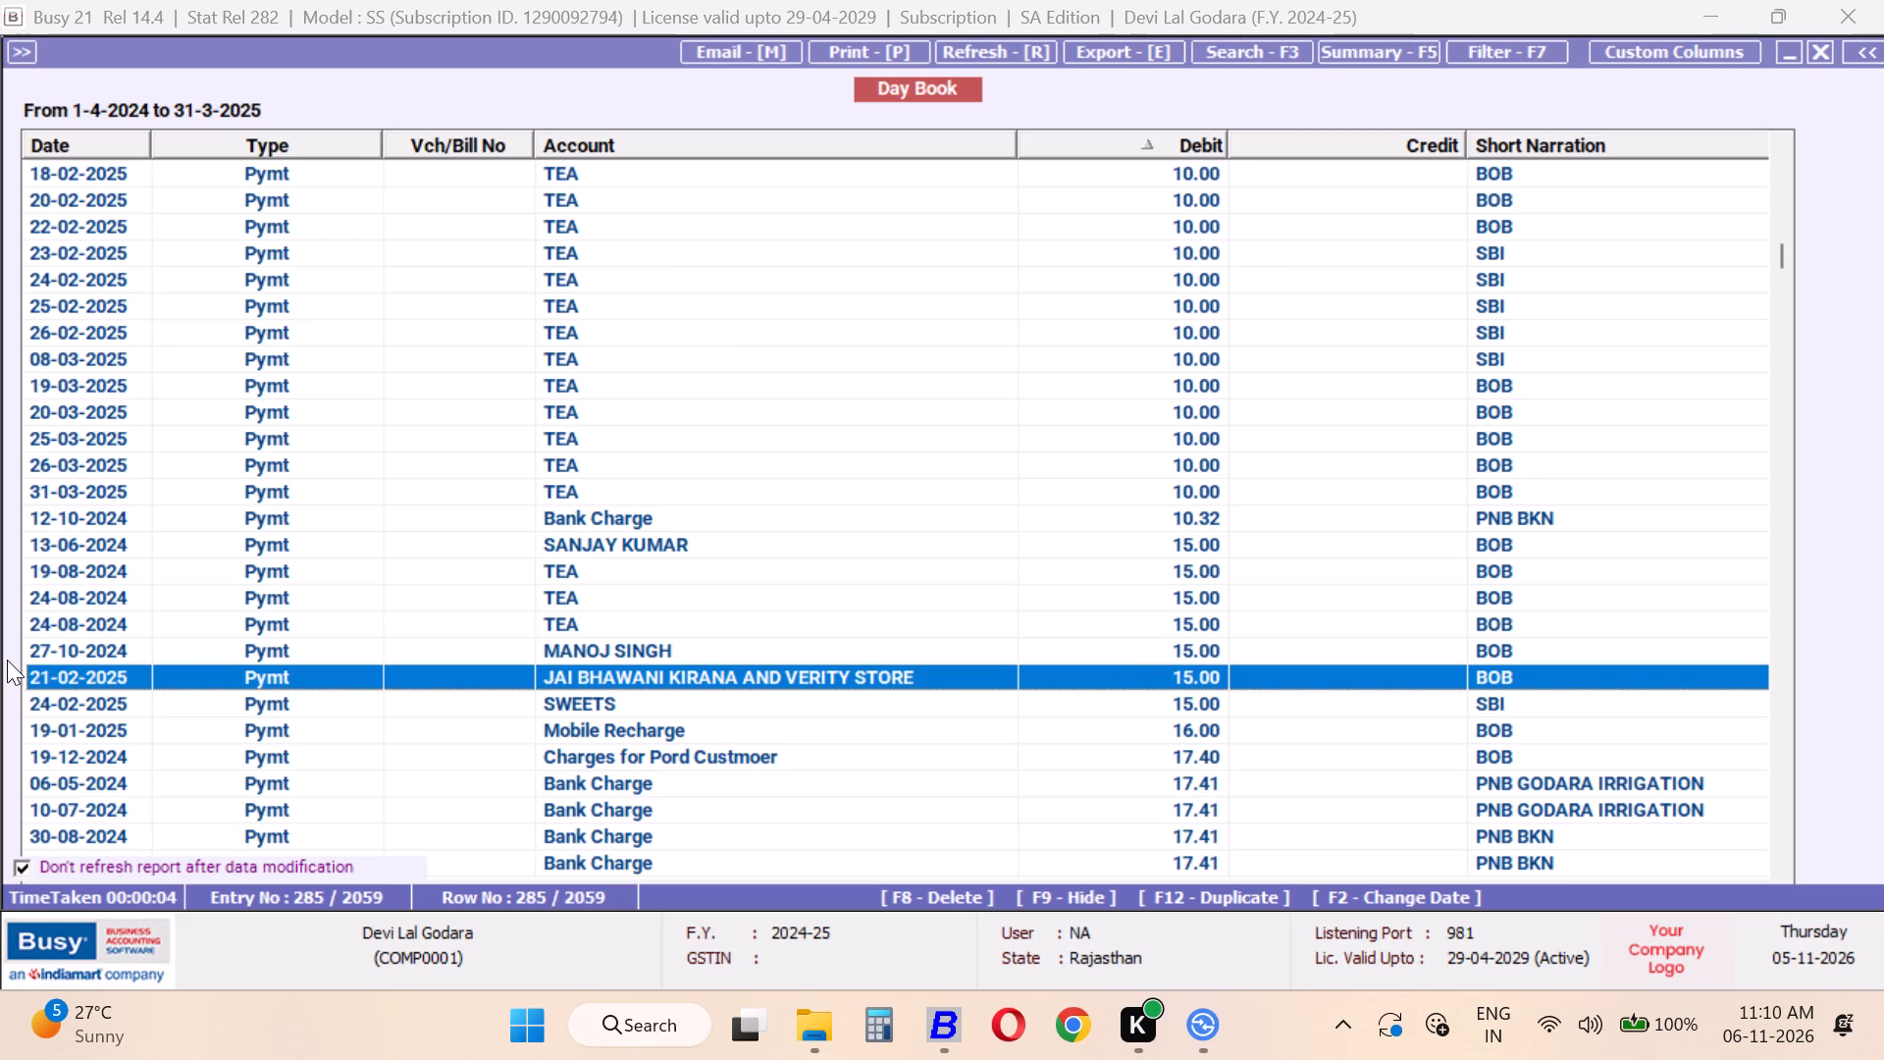
key("Return")
key("Return")
key("Tab")
key("Return")
key("Tab")
key("Return")
key("Tab")
key("Return")
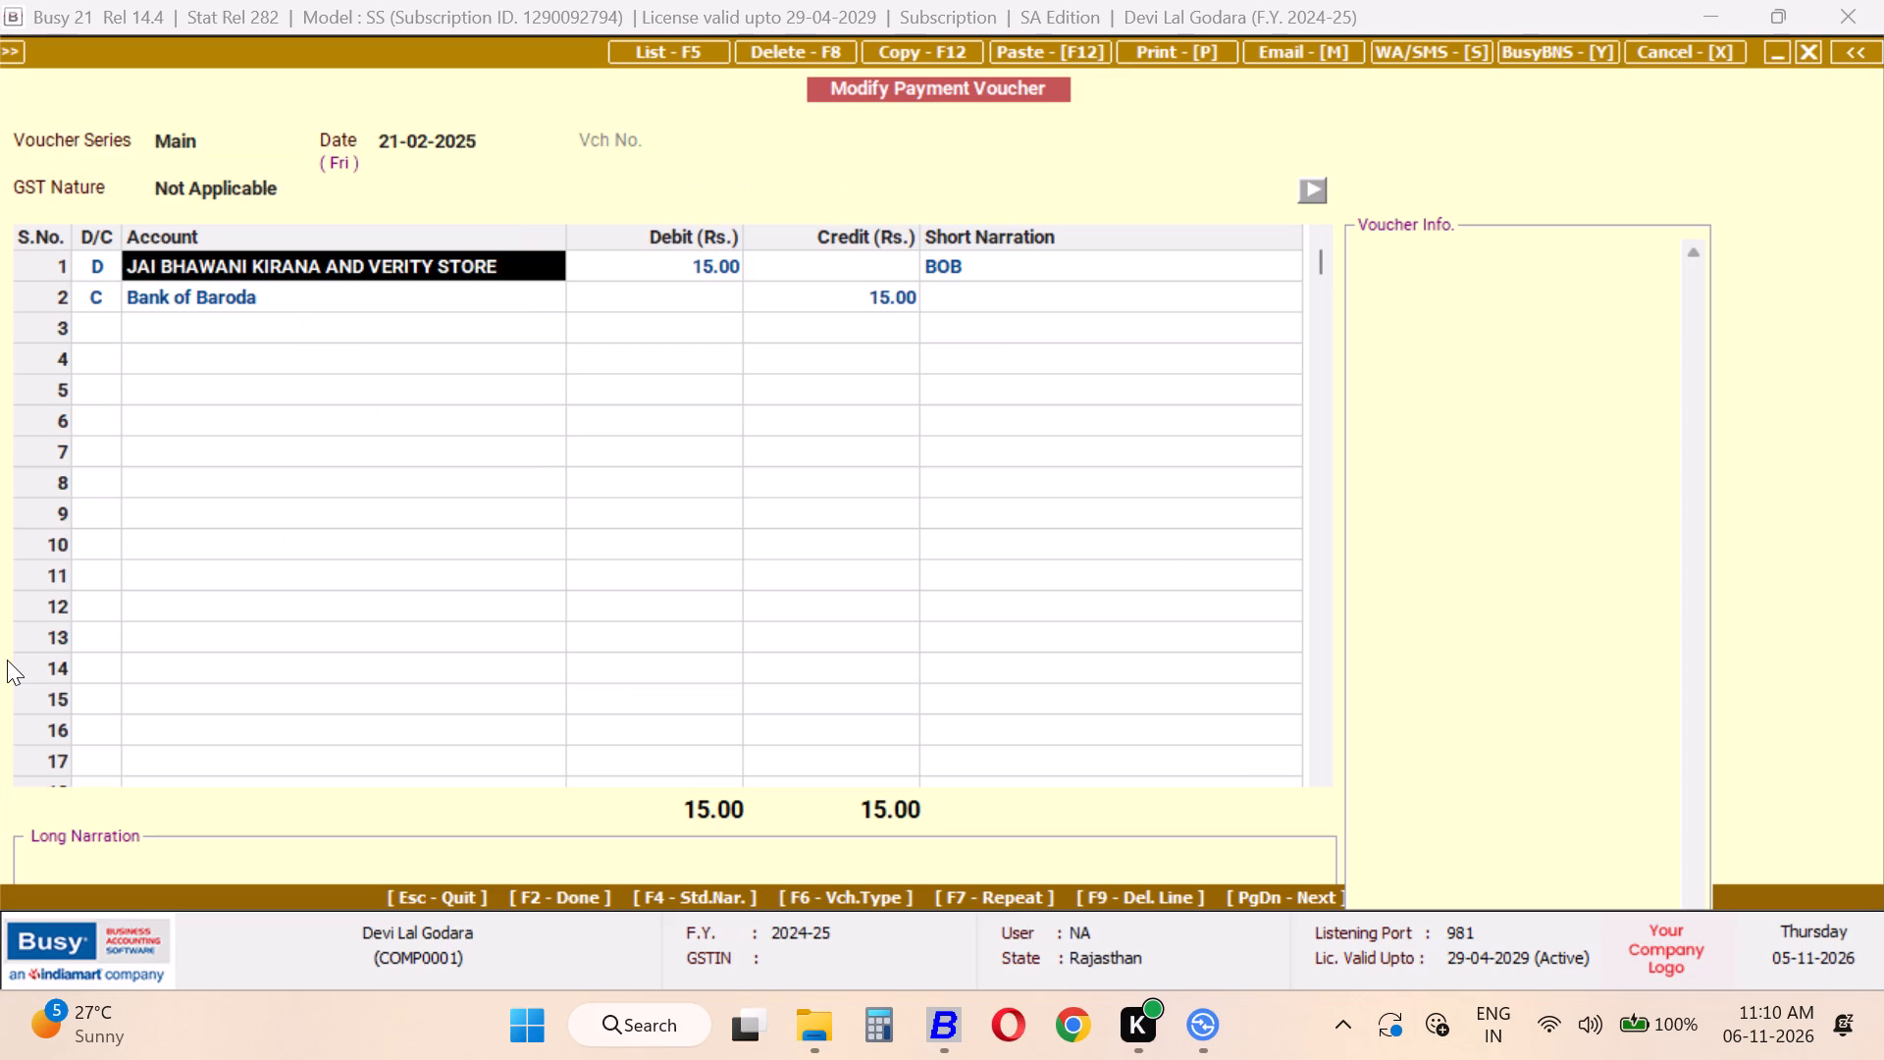
type("TEA")
key("Return")
key("Return")
key("Return")
key("Return")
key("Return")
key("Return")
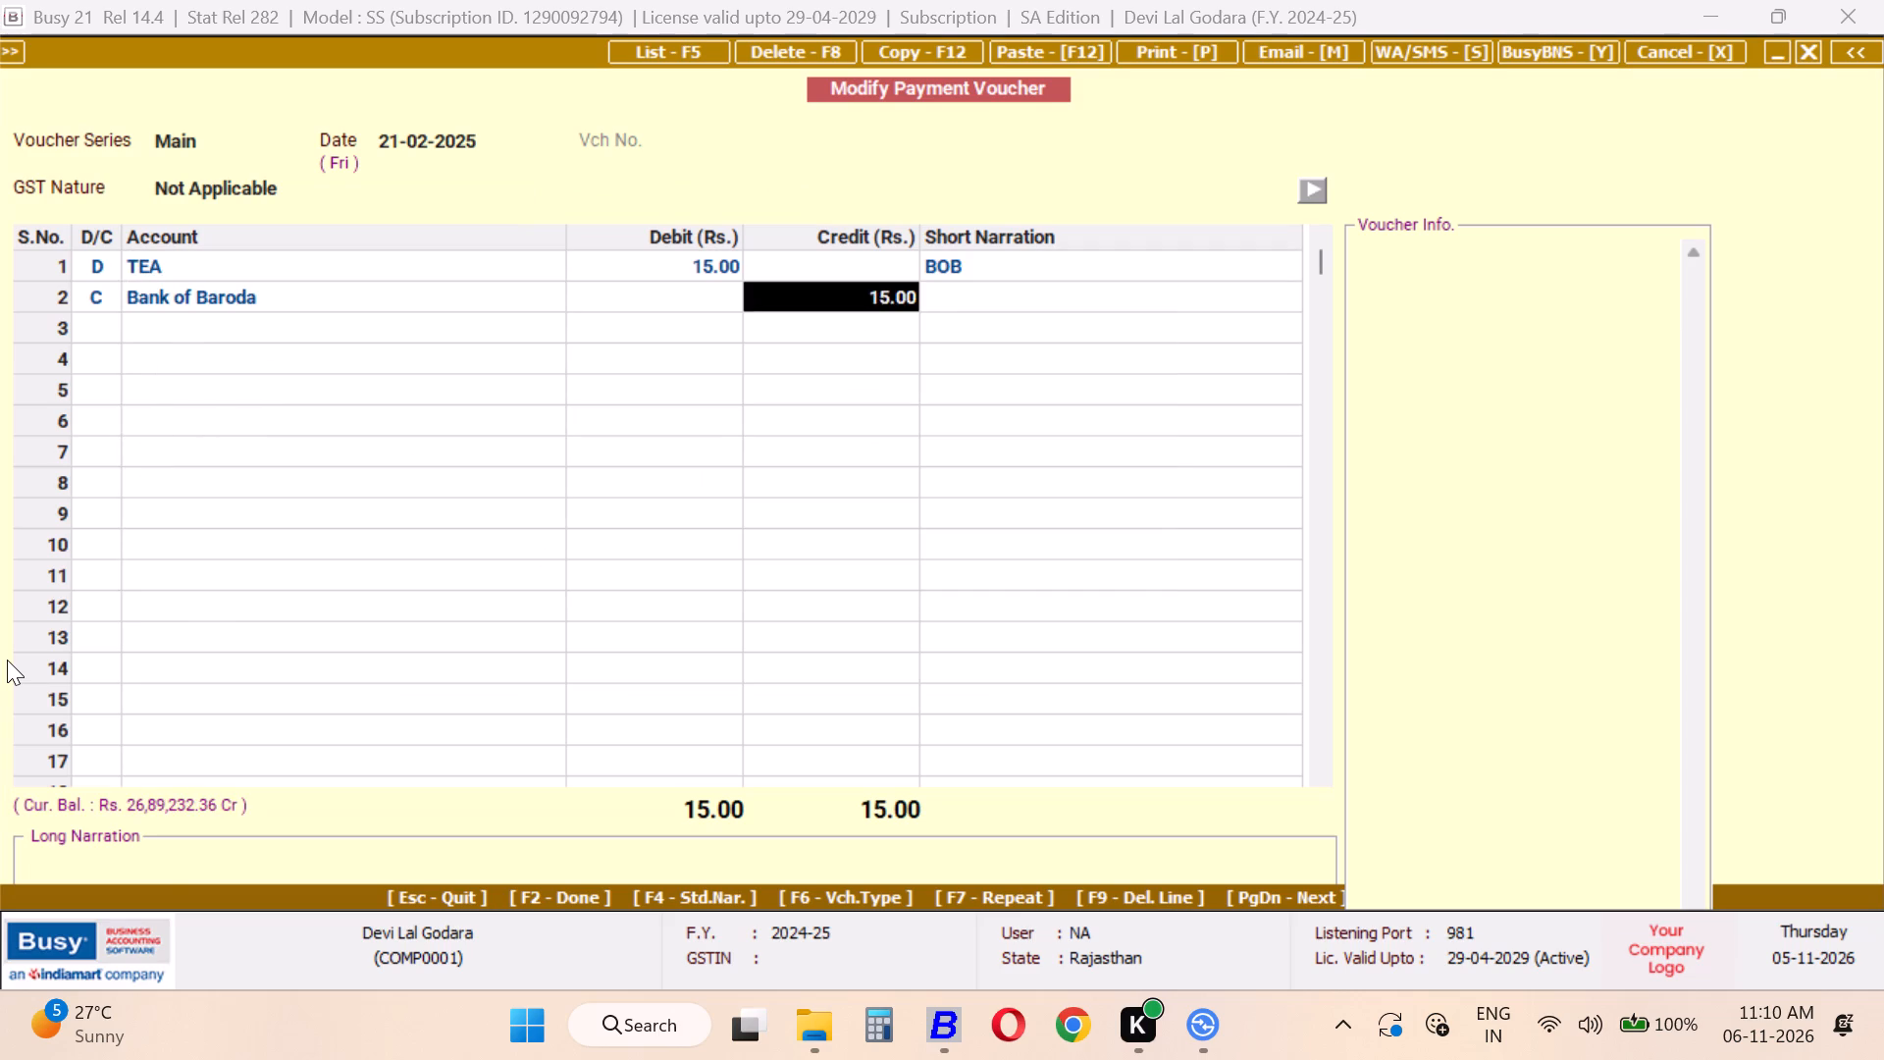
key("Return")
key("Tab")
key("Return")
key("Tab")
key("Tab")
key("Return")
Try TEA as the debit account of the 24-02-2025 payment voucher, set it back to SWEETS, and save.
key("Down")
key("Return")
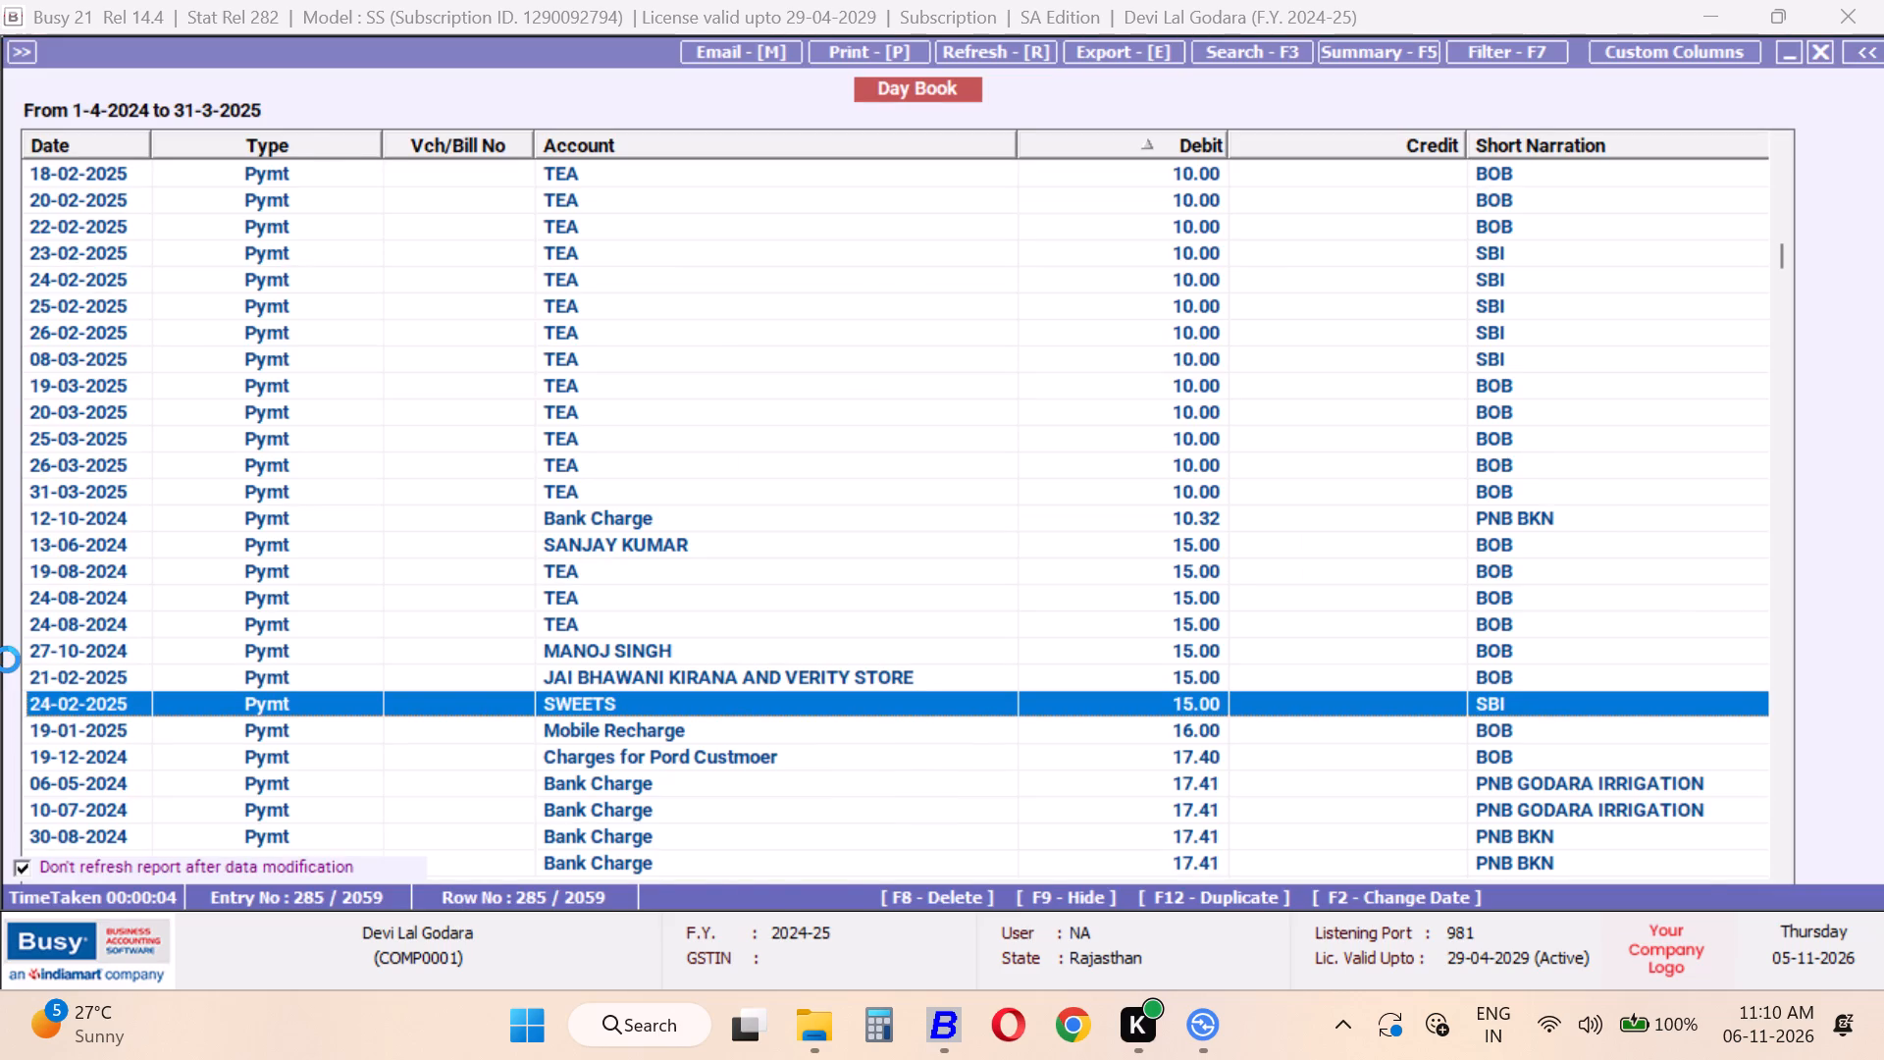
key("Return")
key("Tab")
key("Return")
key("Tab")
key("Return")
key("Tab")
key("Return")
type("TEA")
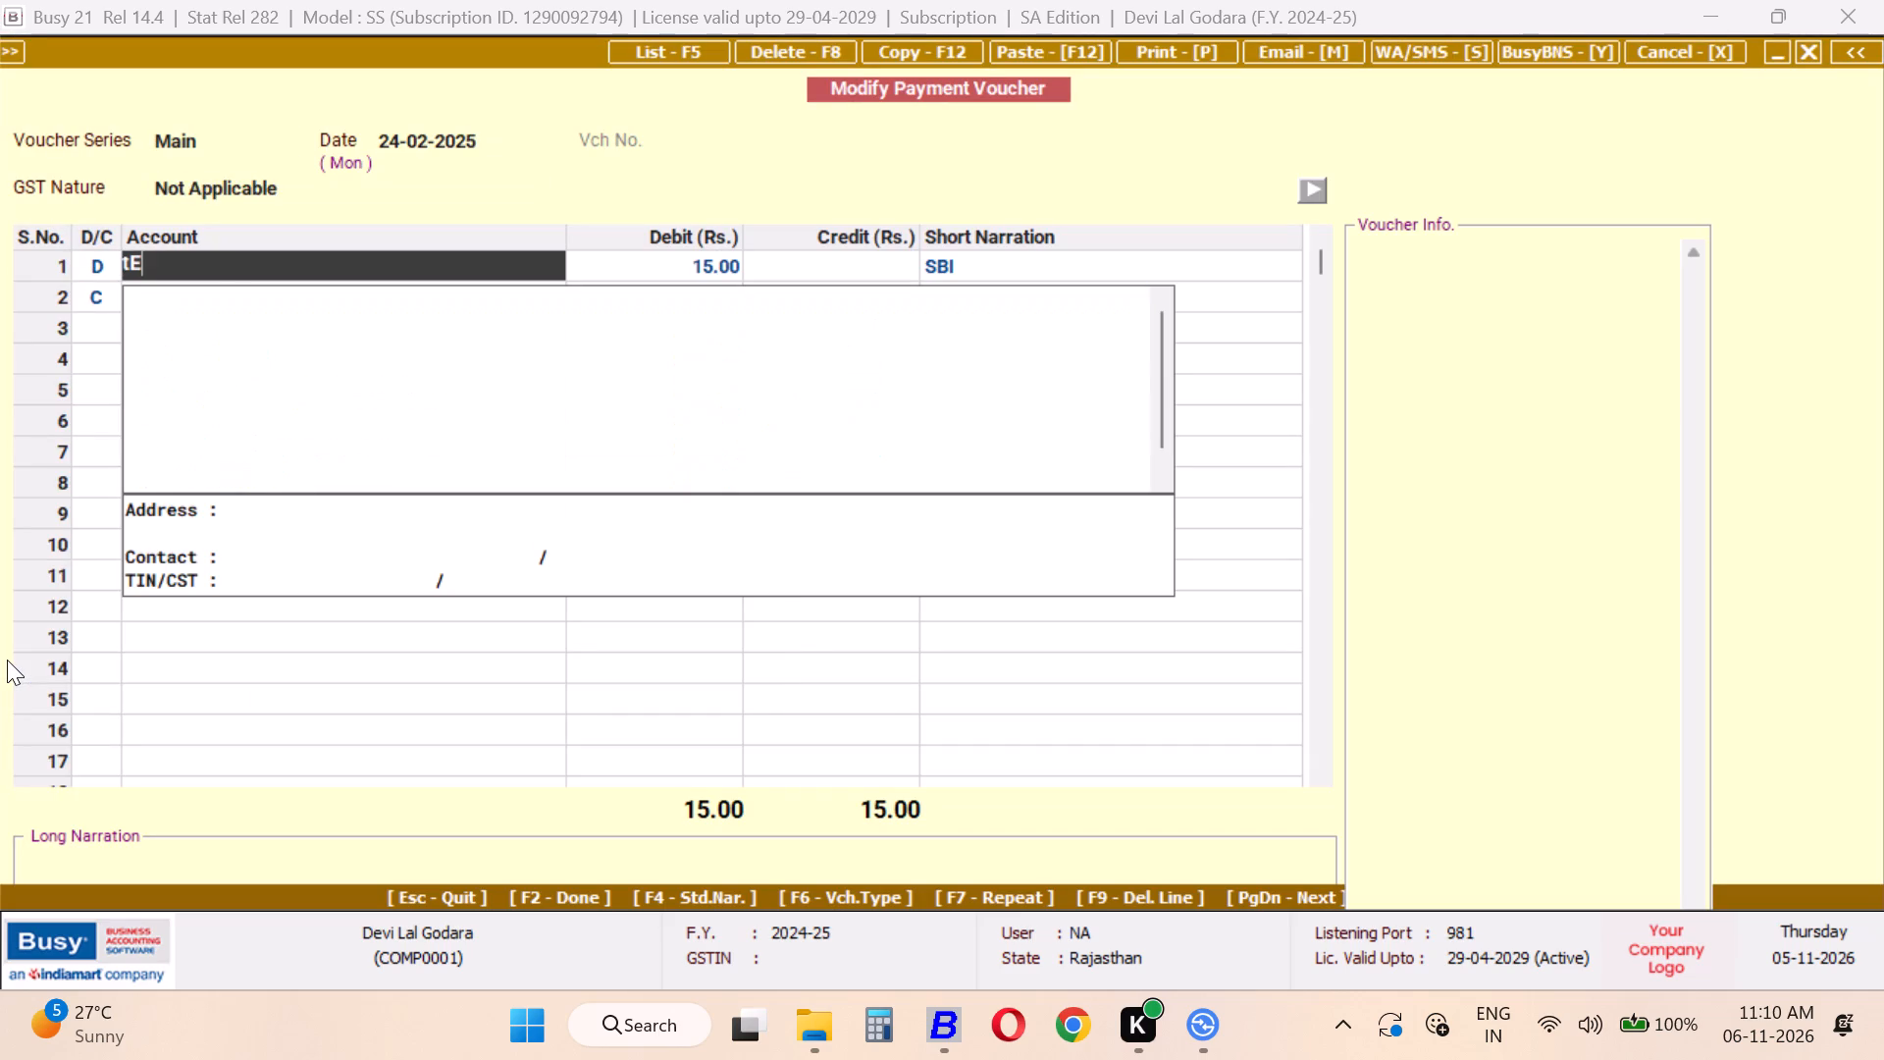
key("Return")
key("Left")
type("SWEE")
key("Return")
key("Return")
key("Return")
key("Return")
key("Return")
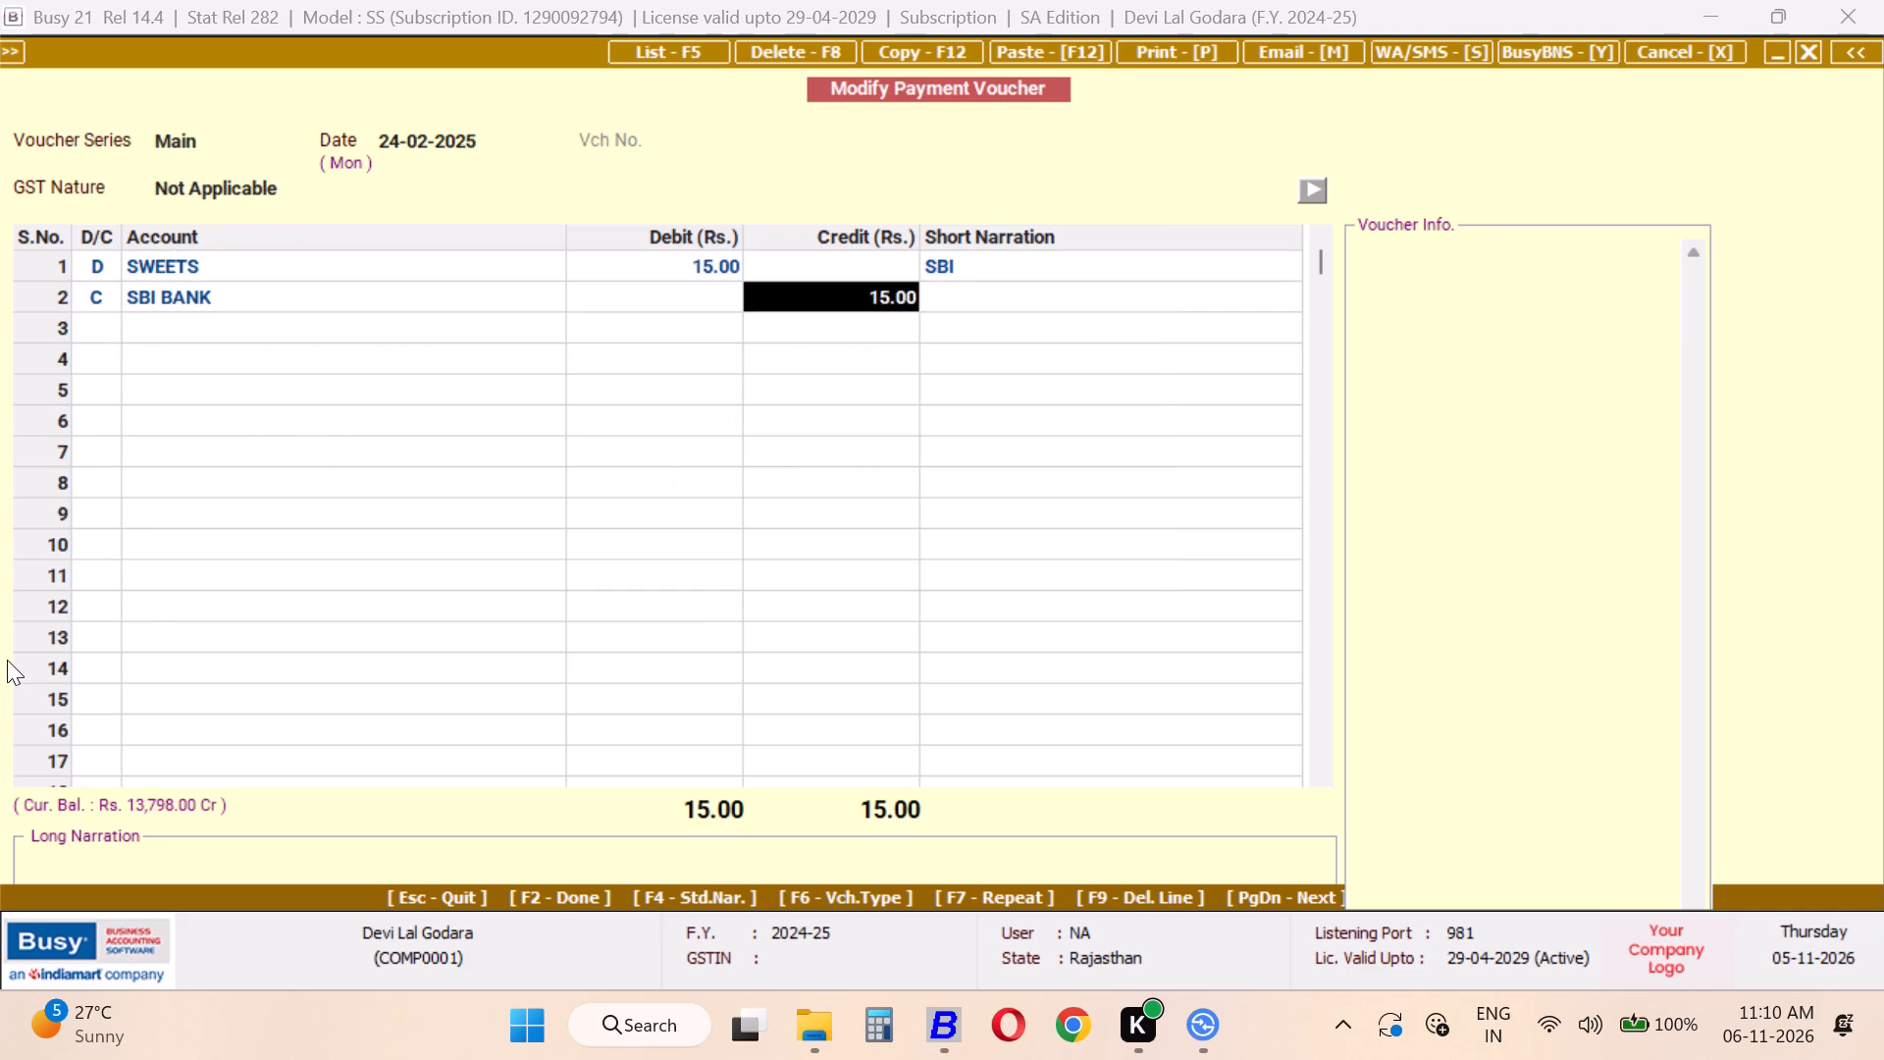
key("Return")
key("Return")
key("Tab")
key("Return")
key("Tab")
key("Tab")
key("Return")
Check the entries of the 16.00 Mobile Recharge payment voucher dated 19-01-2025 and save it as is.
key("Down")
key("Return")
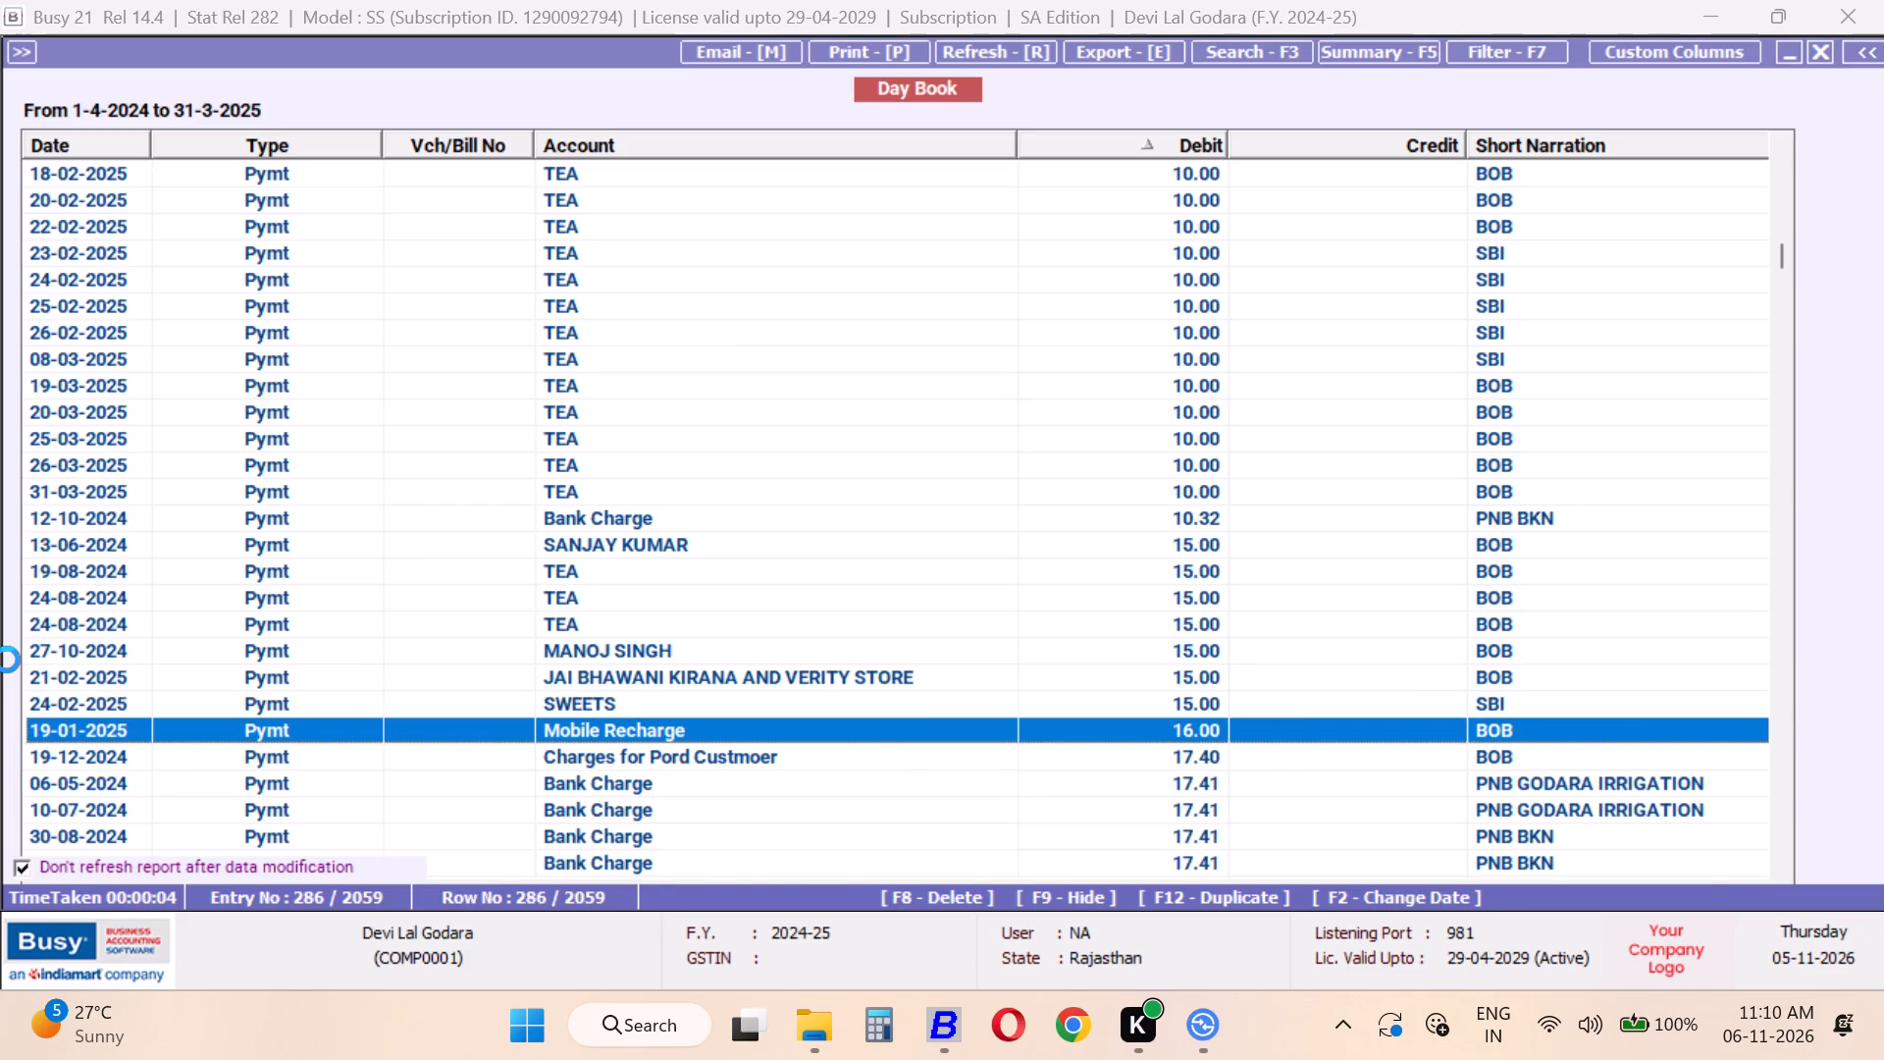
key("Return")
key("Tab")
key("Return")
key("Tab")
key("Return")
key("Tab")
key("Return")
key("Return")
key("Return")
key("Return")
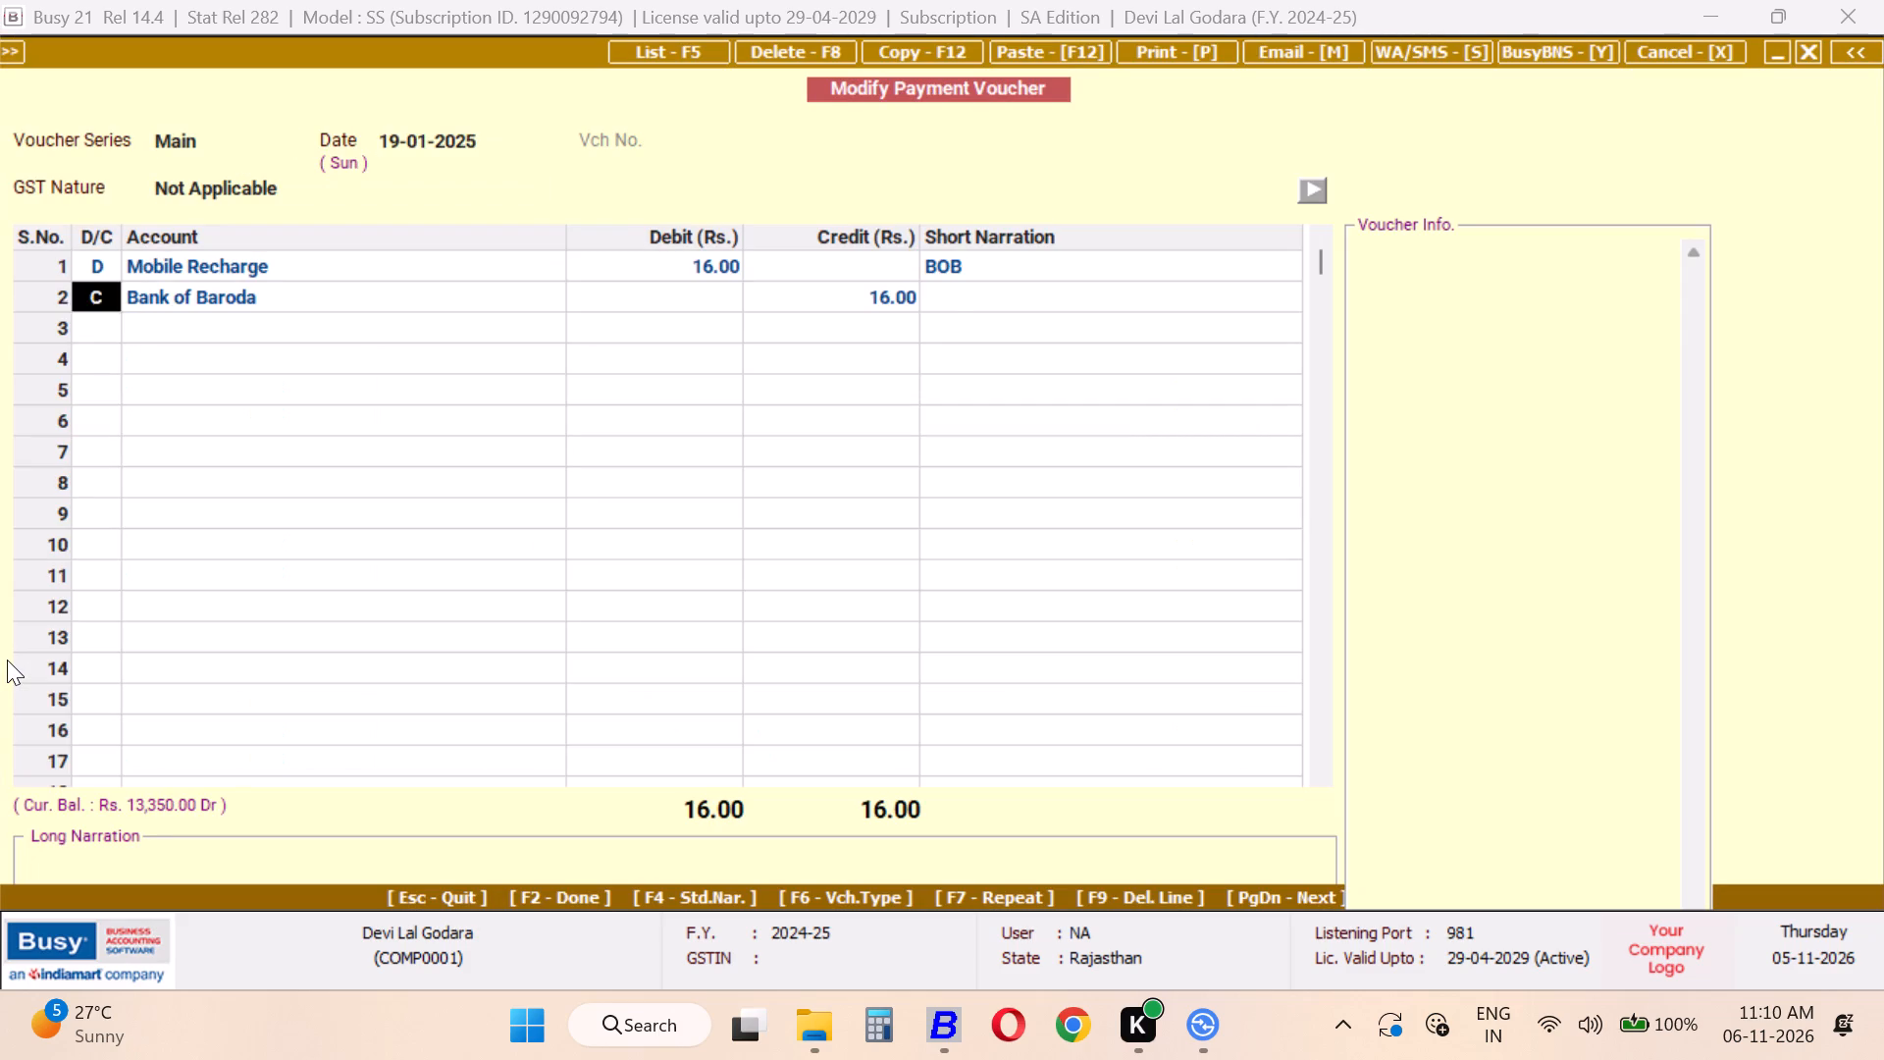
key("Return")
key("Return")
key("Return")
key("Return")
key("Tab")
key("Return")
key("Tab")
key("Tab")
key("Return")
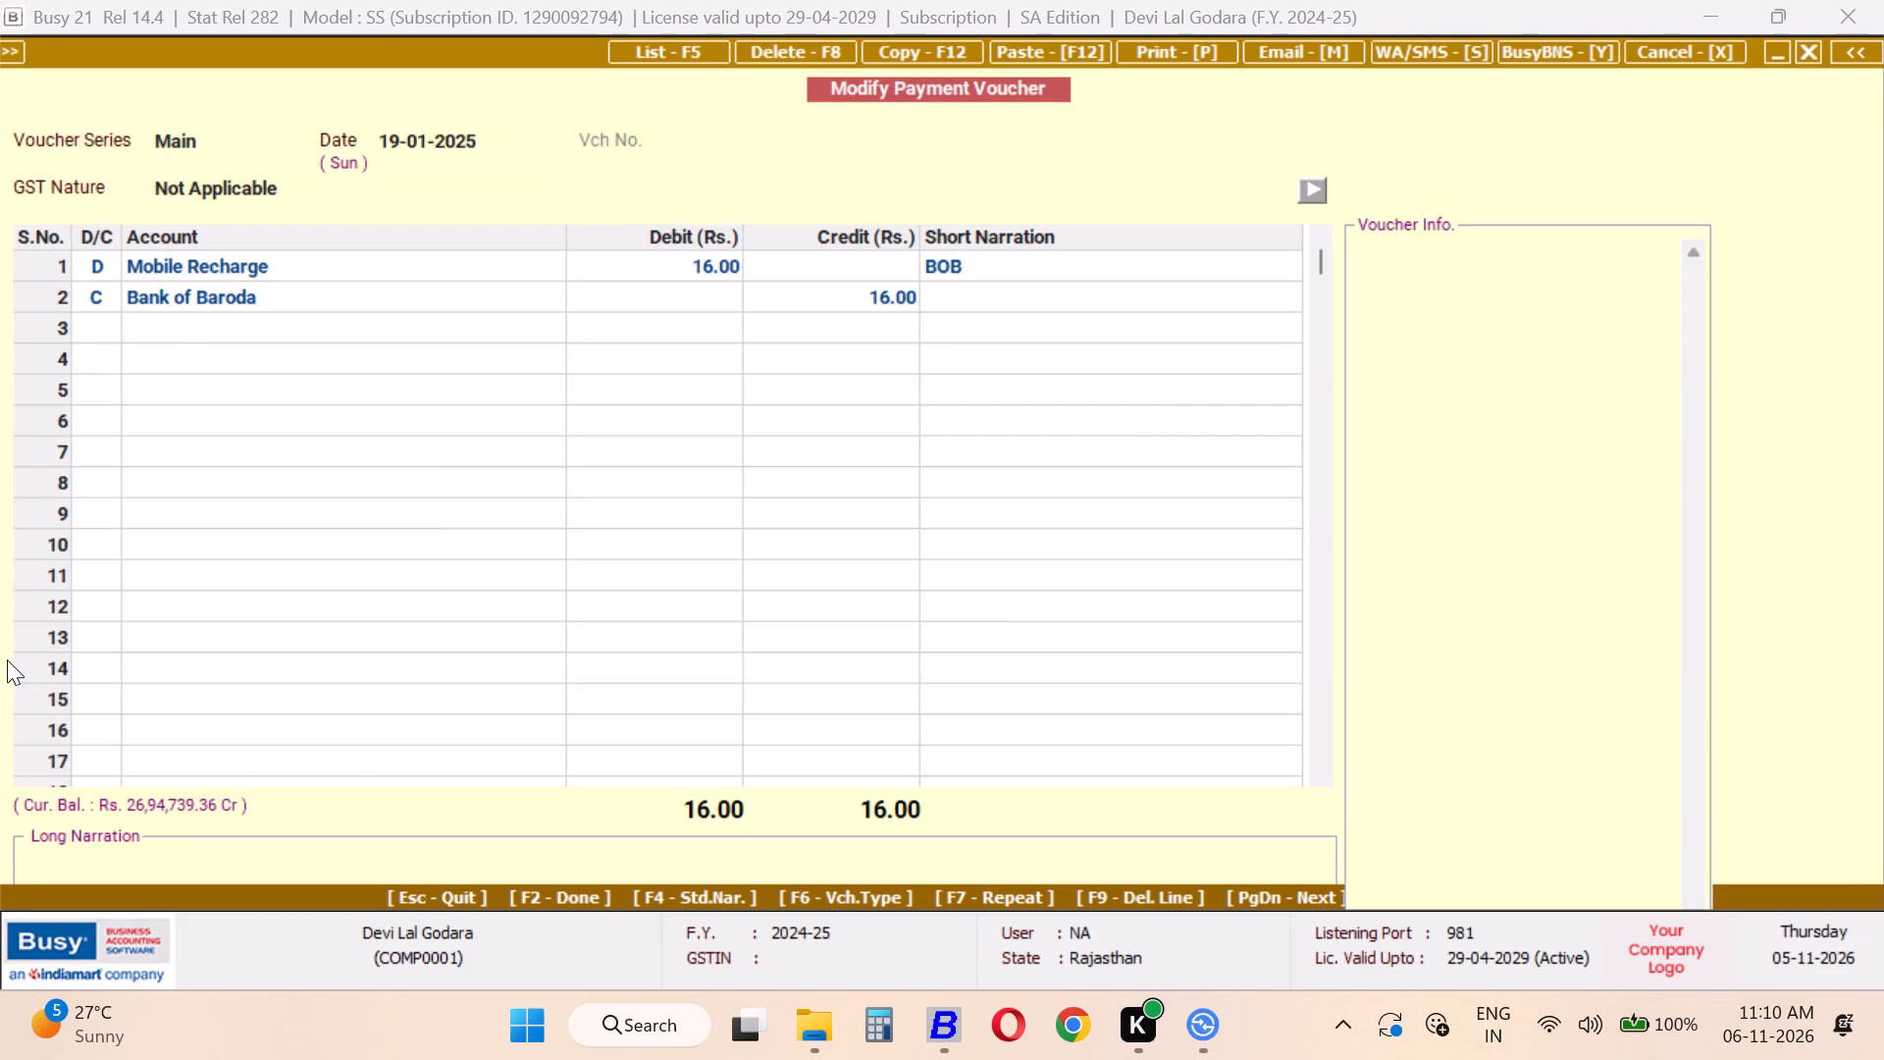
Review the account ledger of the individual payee booked on the 20.00 payment dated 22-05-2024.
scroll(672, 403, "down", 5)
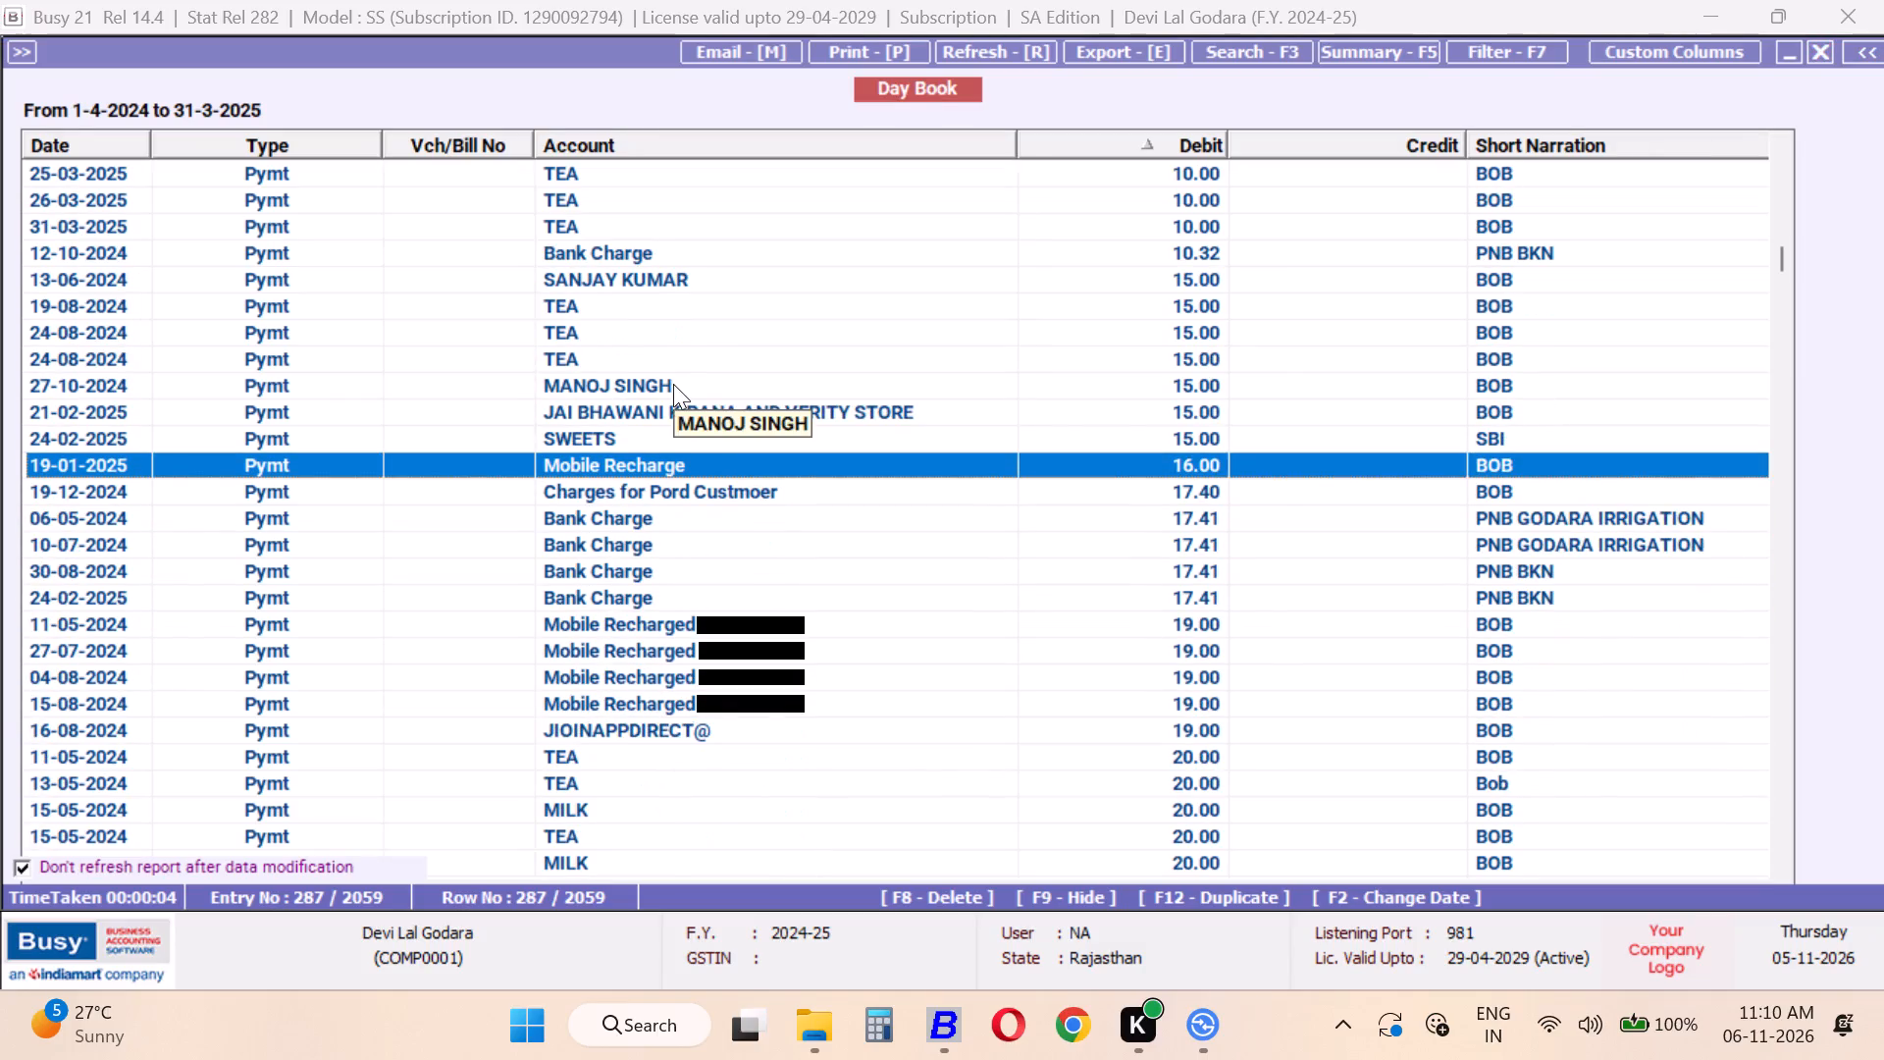
scroll(530, 752, "down", 3)
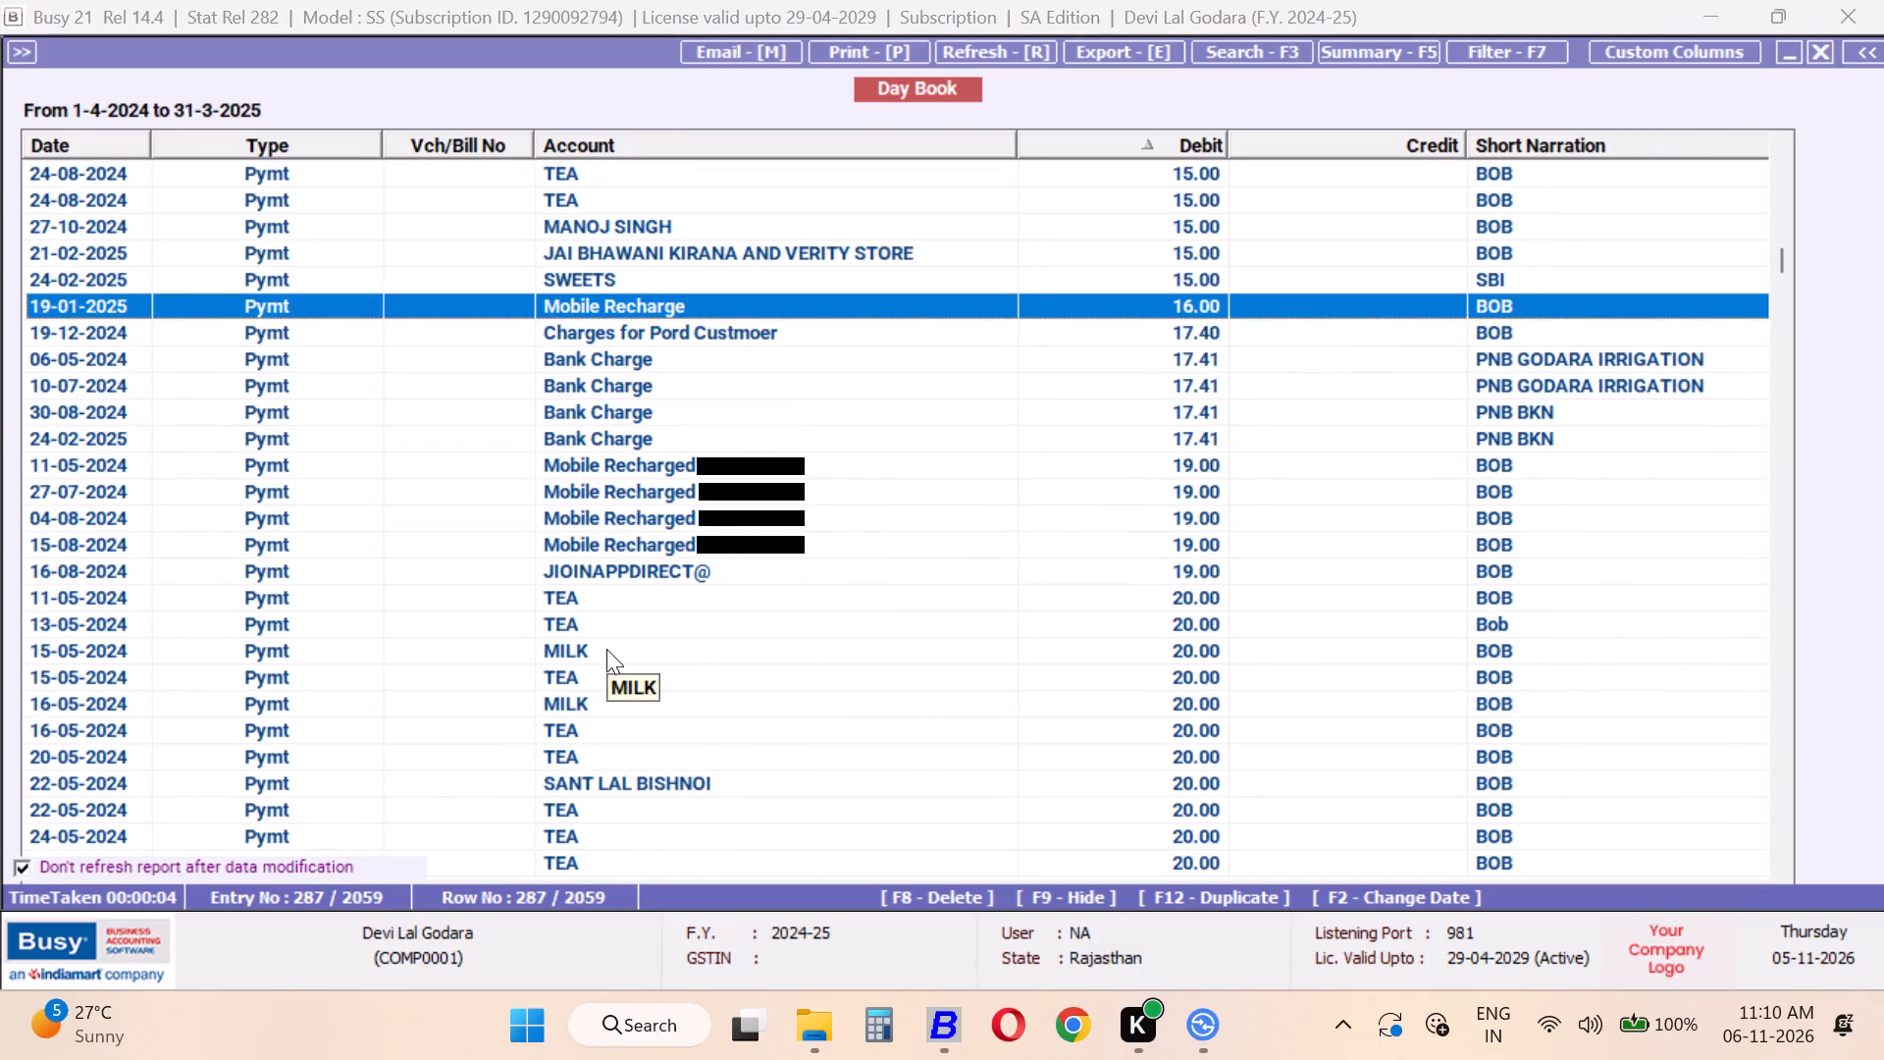
scroll(743, 651, "down", 2)
left_click(748, 671)
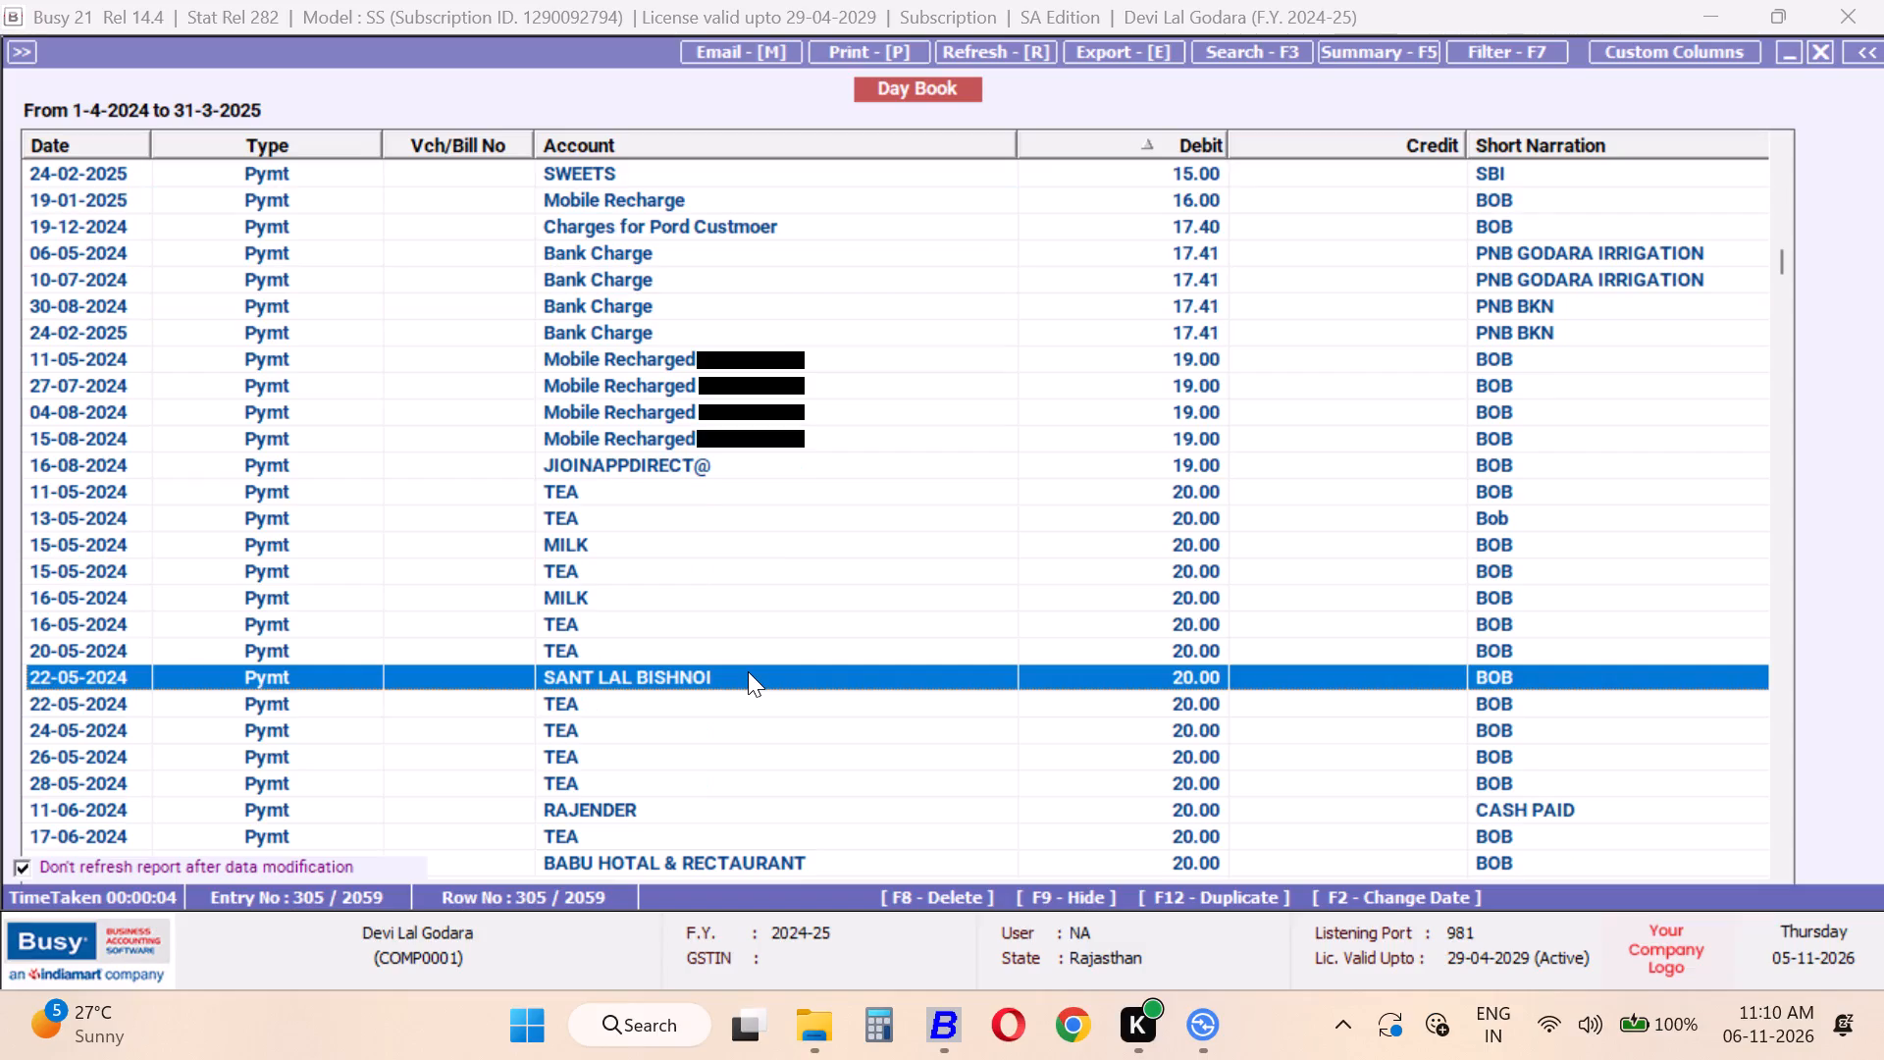
key("alt+l")
type("SANT")
key("Return")
key("Tab")
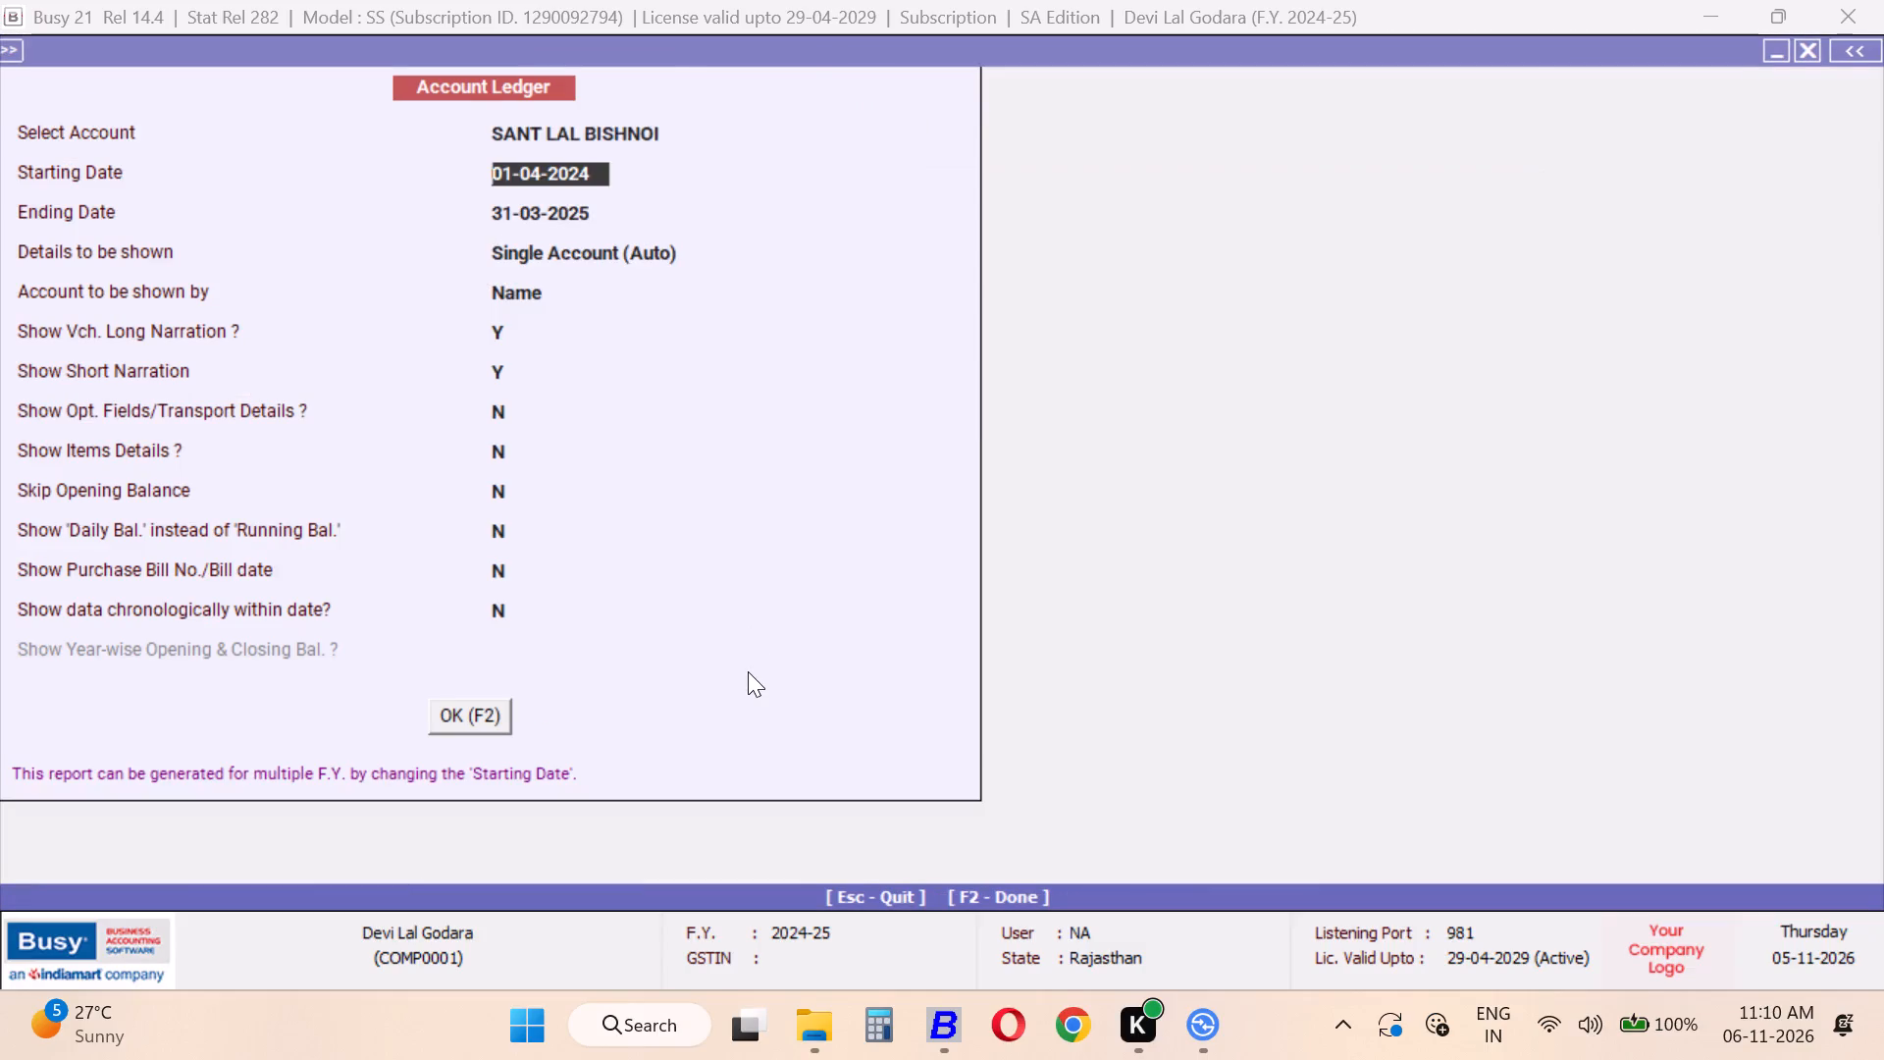
key("F2")
key("Escape")
key("Escape")
Change the debit account of the individual payee's 20.00 payment voucher dated 22-05-2024 to TEA and save the voucher.
key("Return")
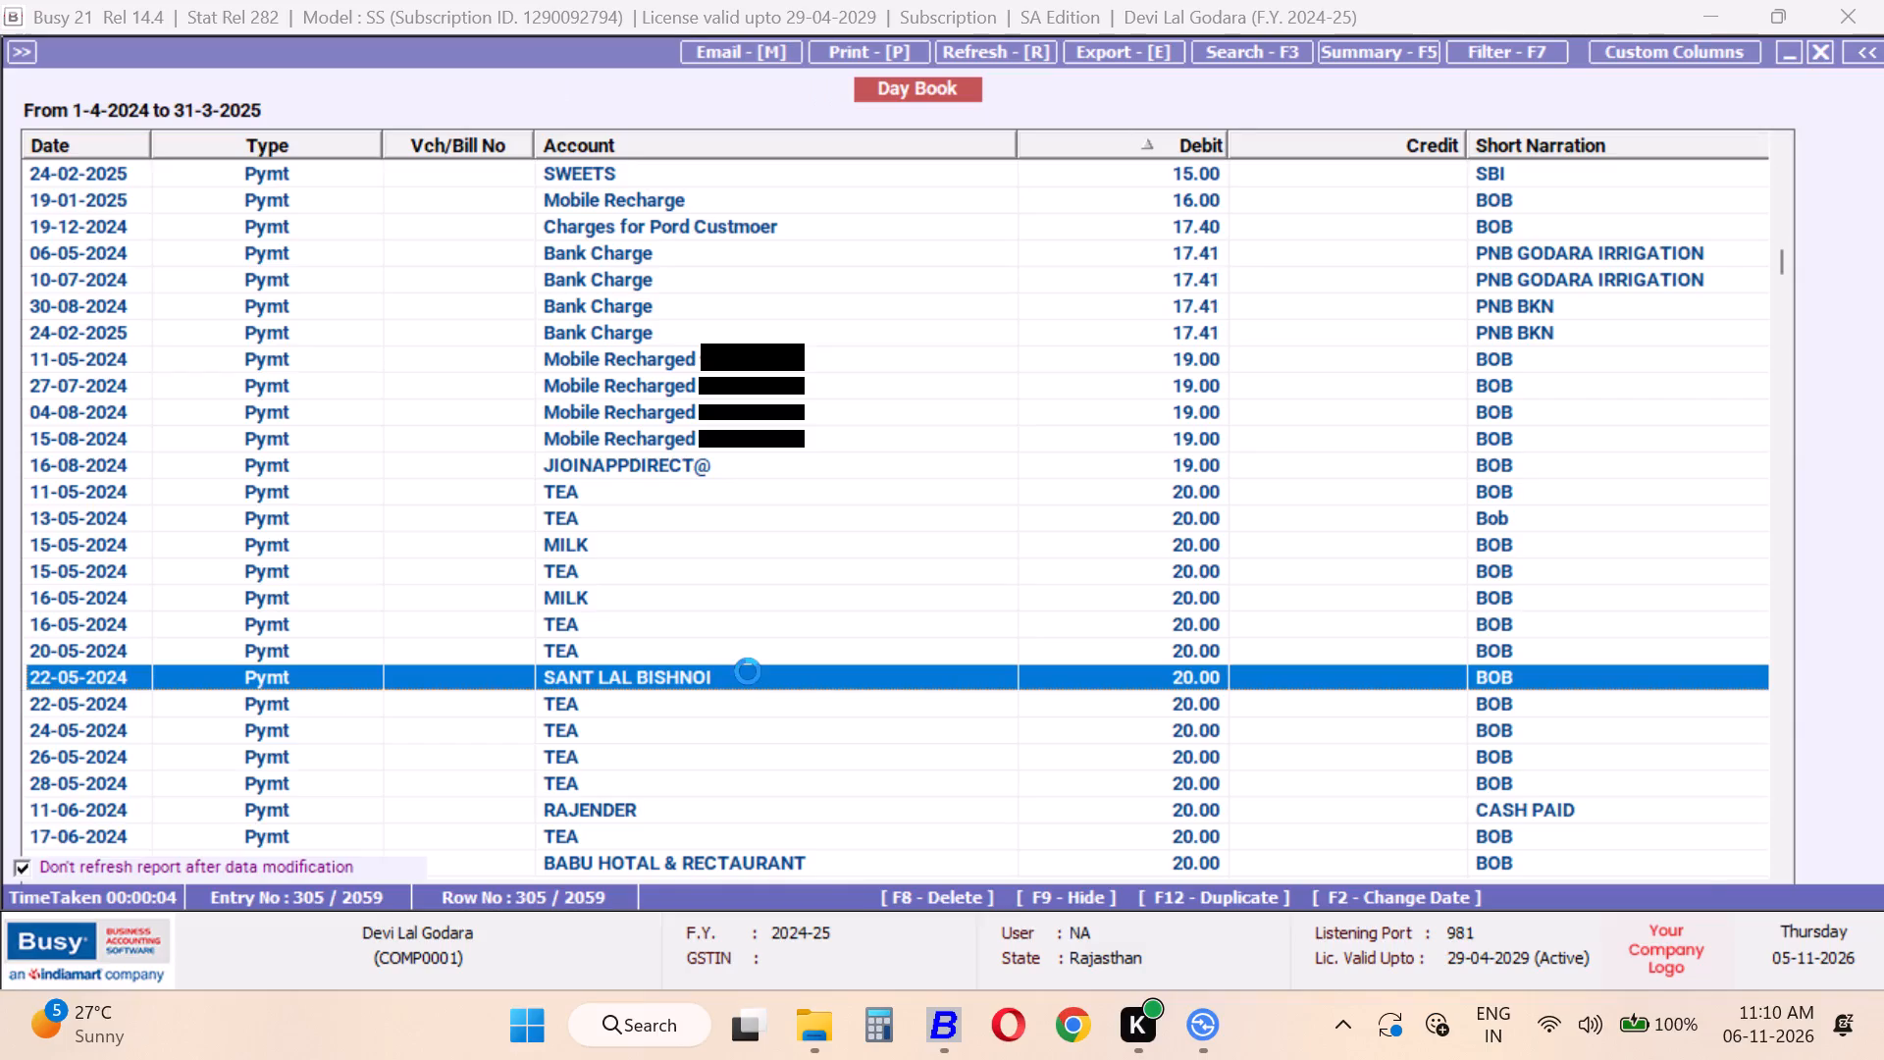
key("Return")
key("Tab")
key("Return")
key("Tab")
key("Return")
key("Tab")
key("Return")
type("TE")
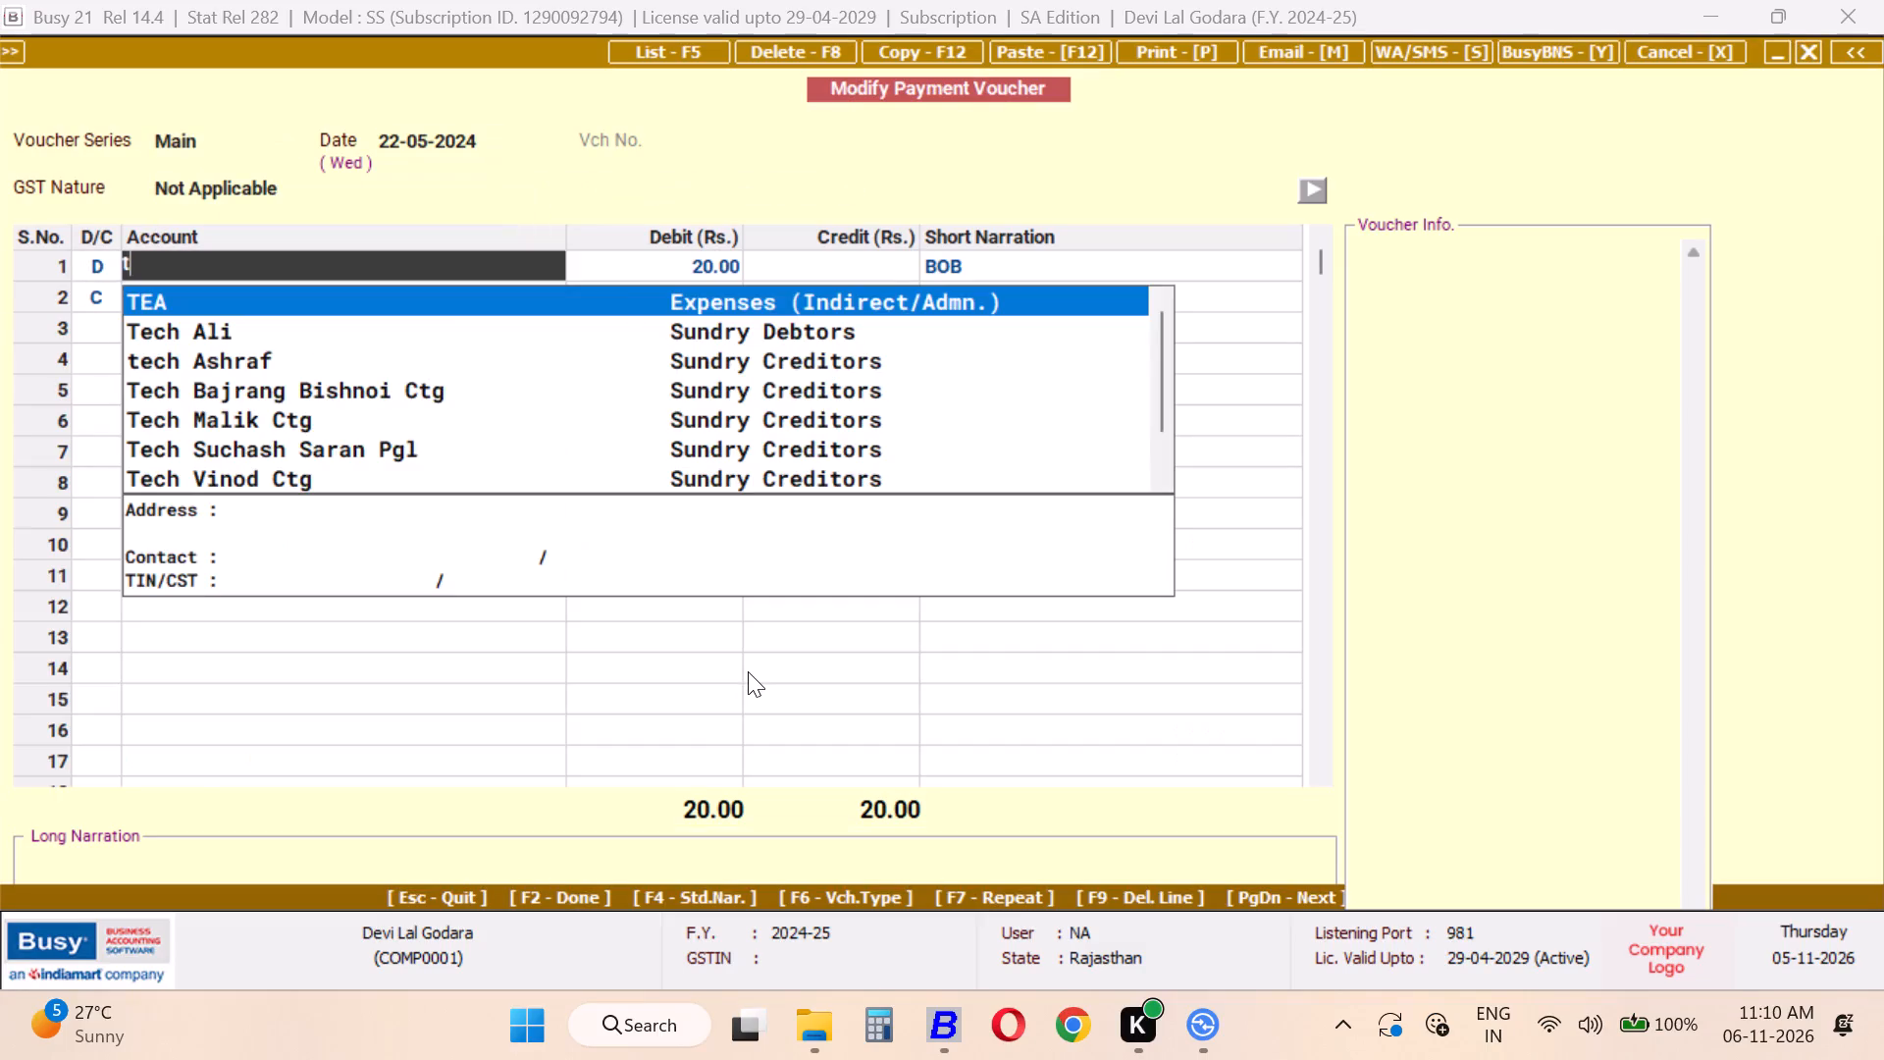
key("Return")
key("Return")
key("Return")
key("Return")
key("Return")
key("Return")
key("Return")
key("Tab")
key("Return")
key("Tab")
key("Tab")
key("Return")
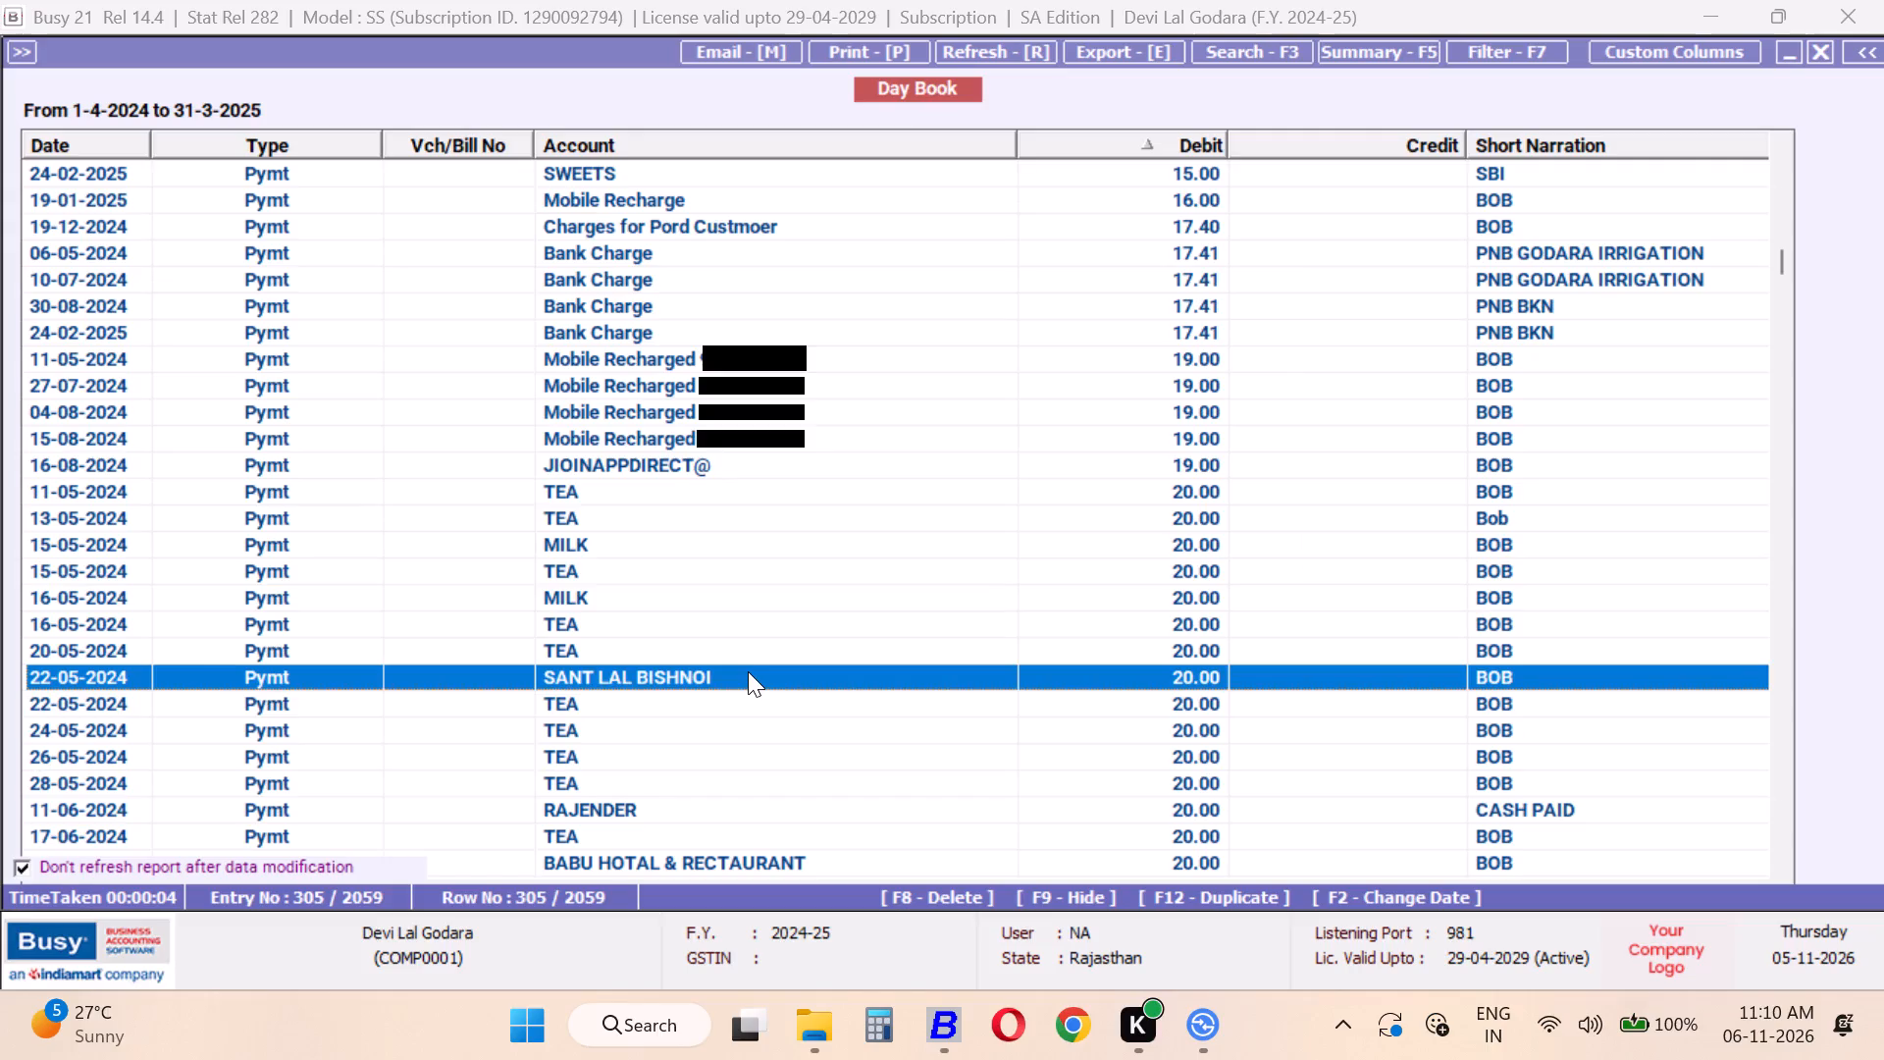
Review the account ledger of the payee booked on the 20.00 CASH PAID payment dated 11-06-2024.
key("Down")
key("Down")
key("Down")
key("Down")
key("Down")
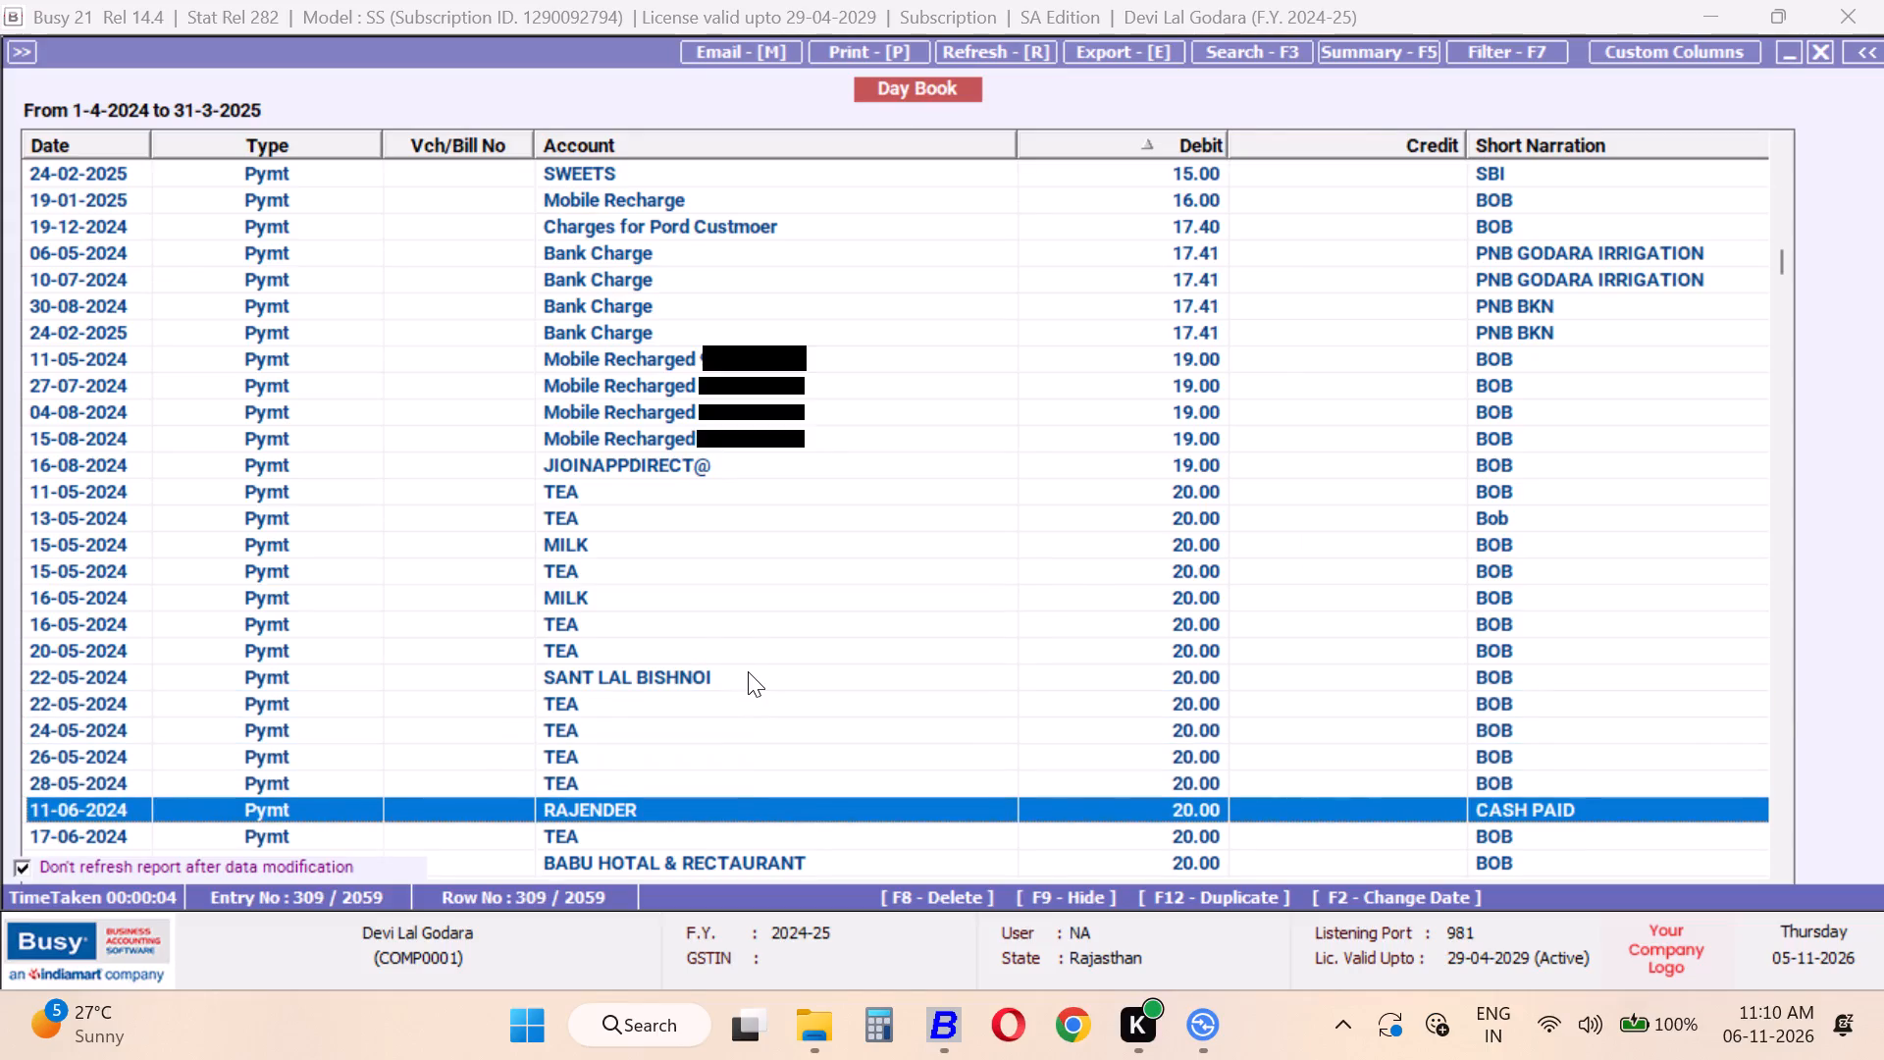
key("alt+l")
type("RA")
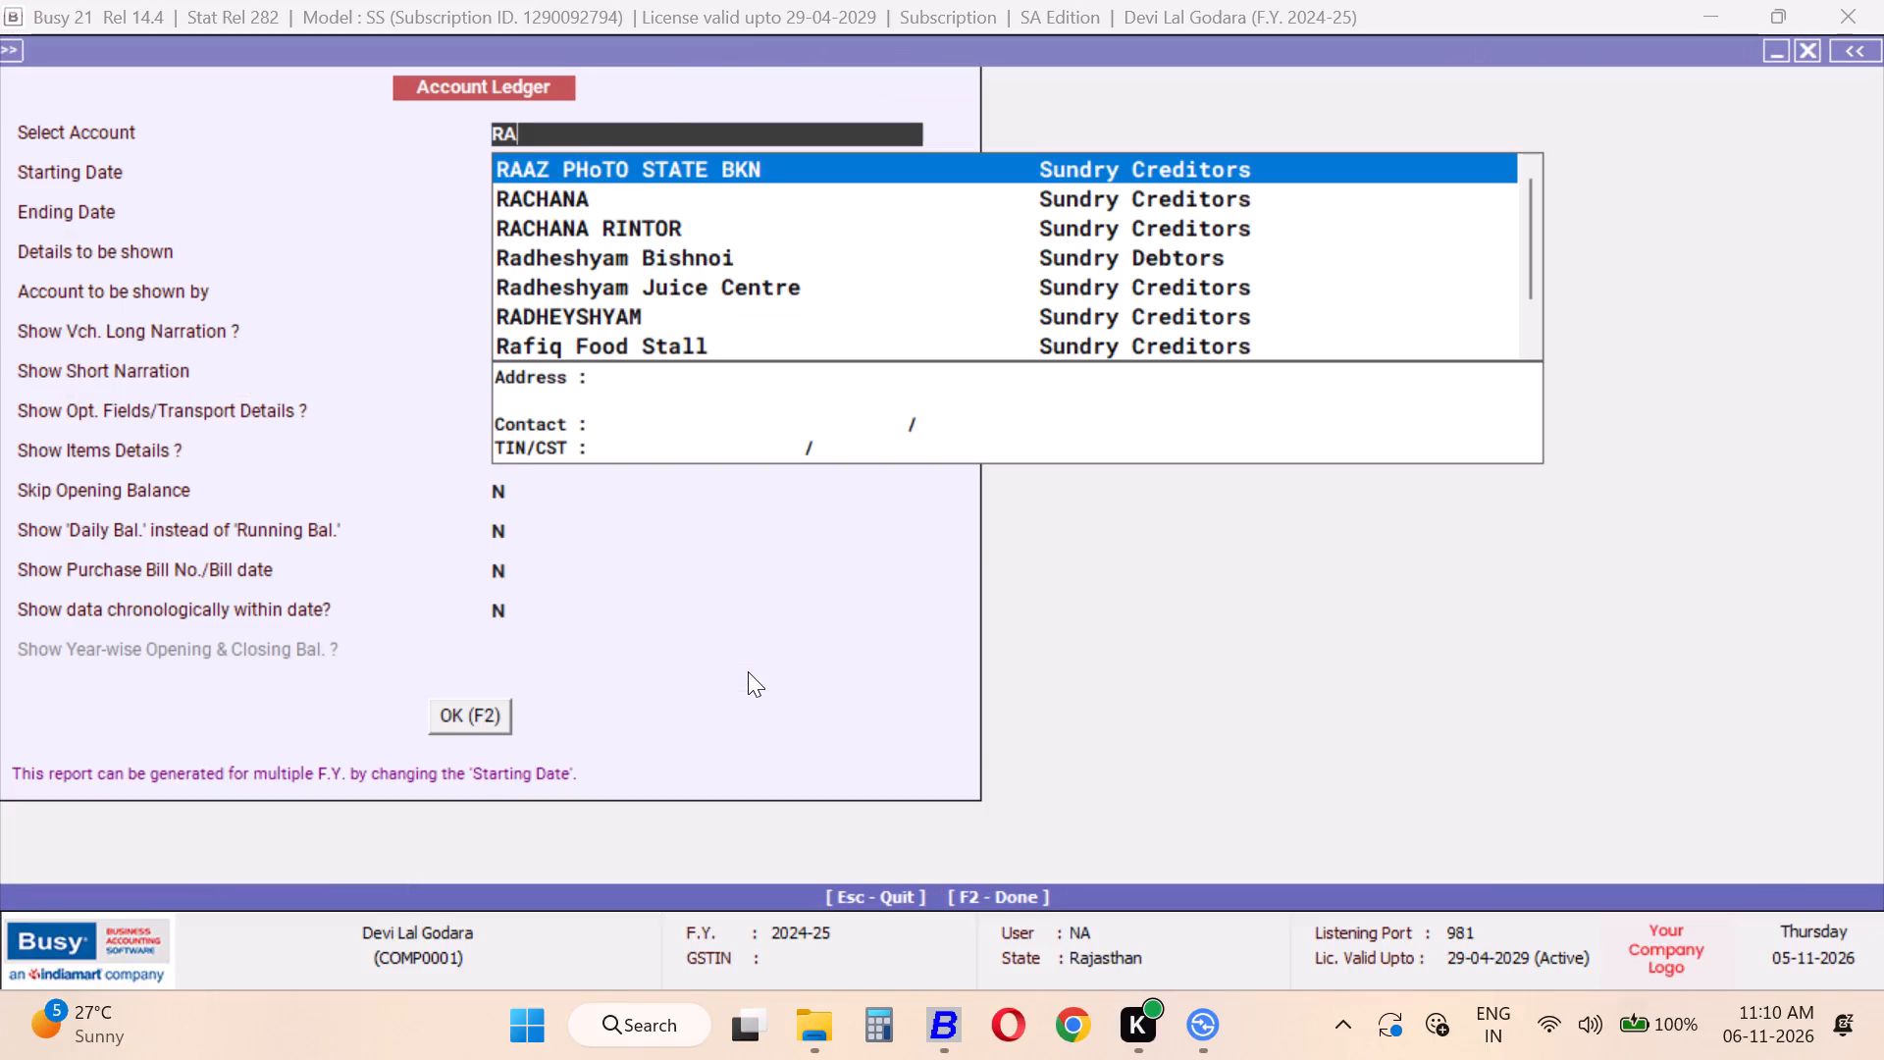
type("JEN")
key("Return")
key("Tab")
key("F2")
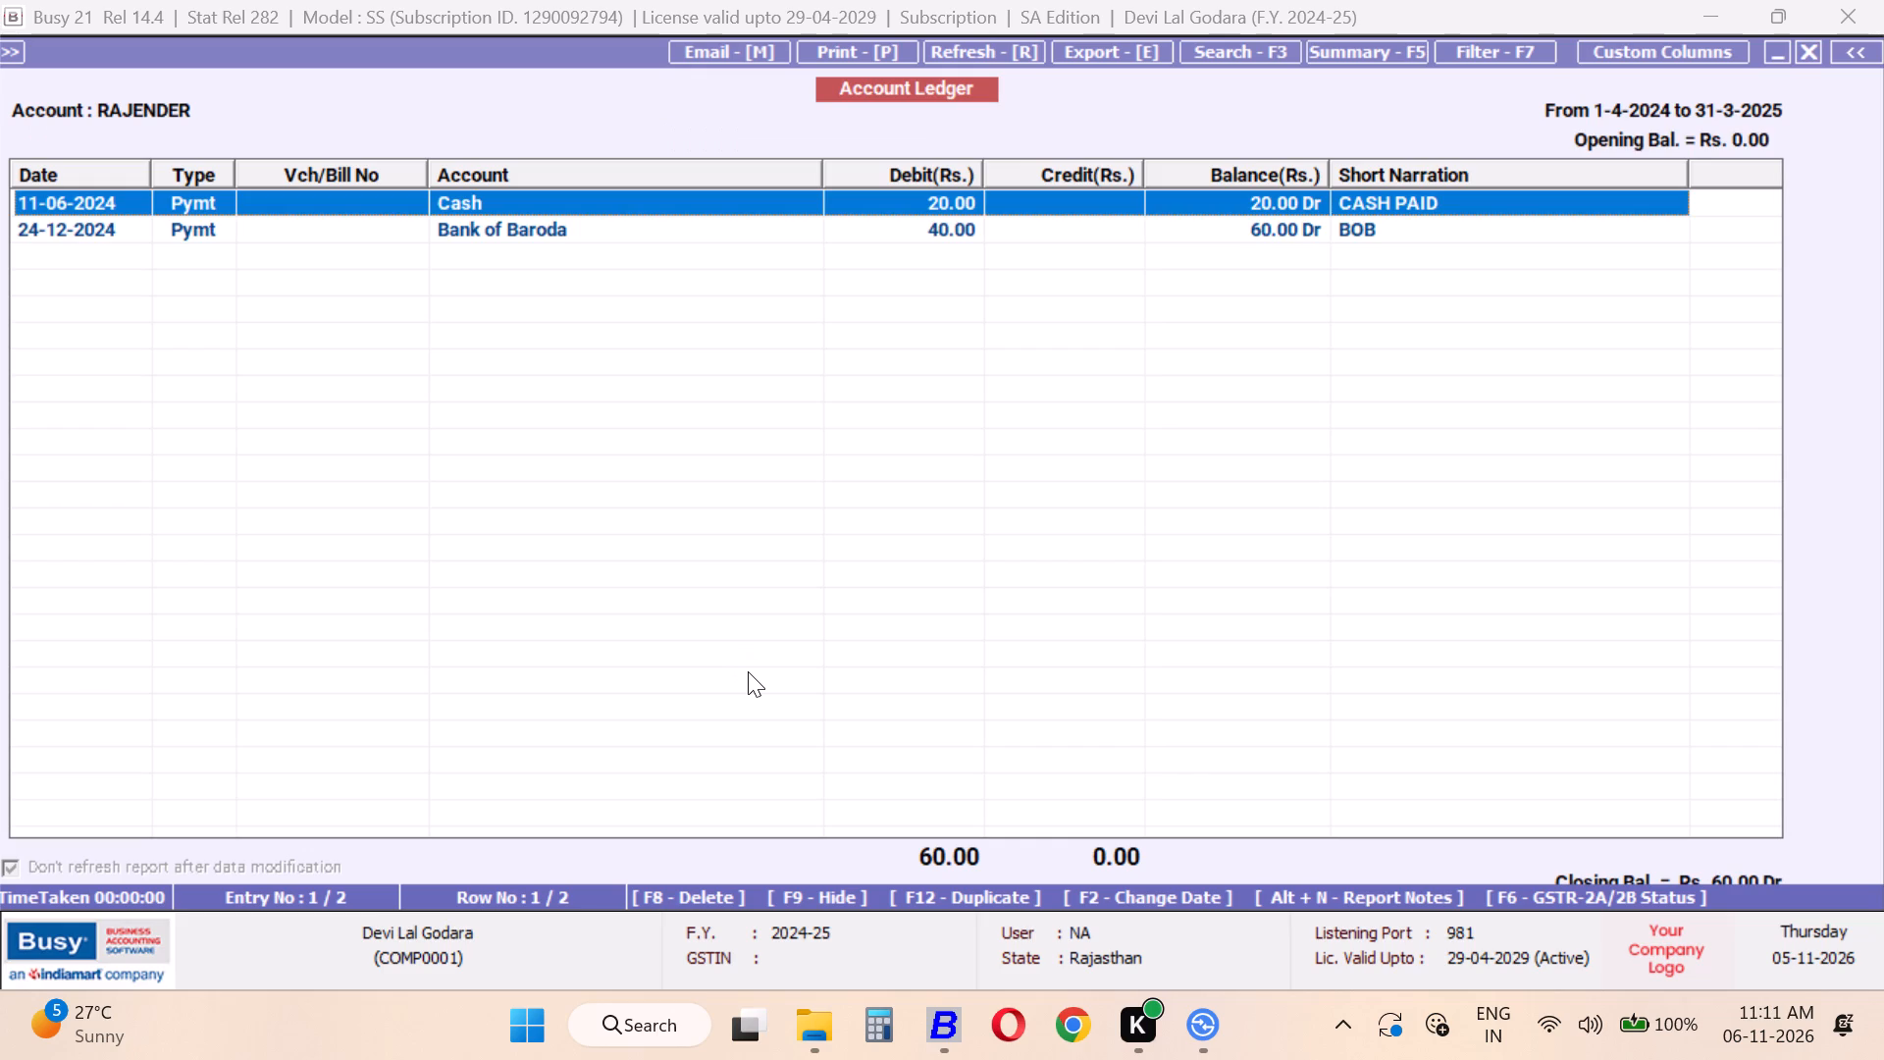
key("Escape")
key("Escape")
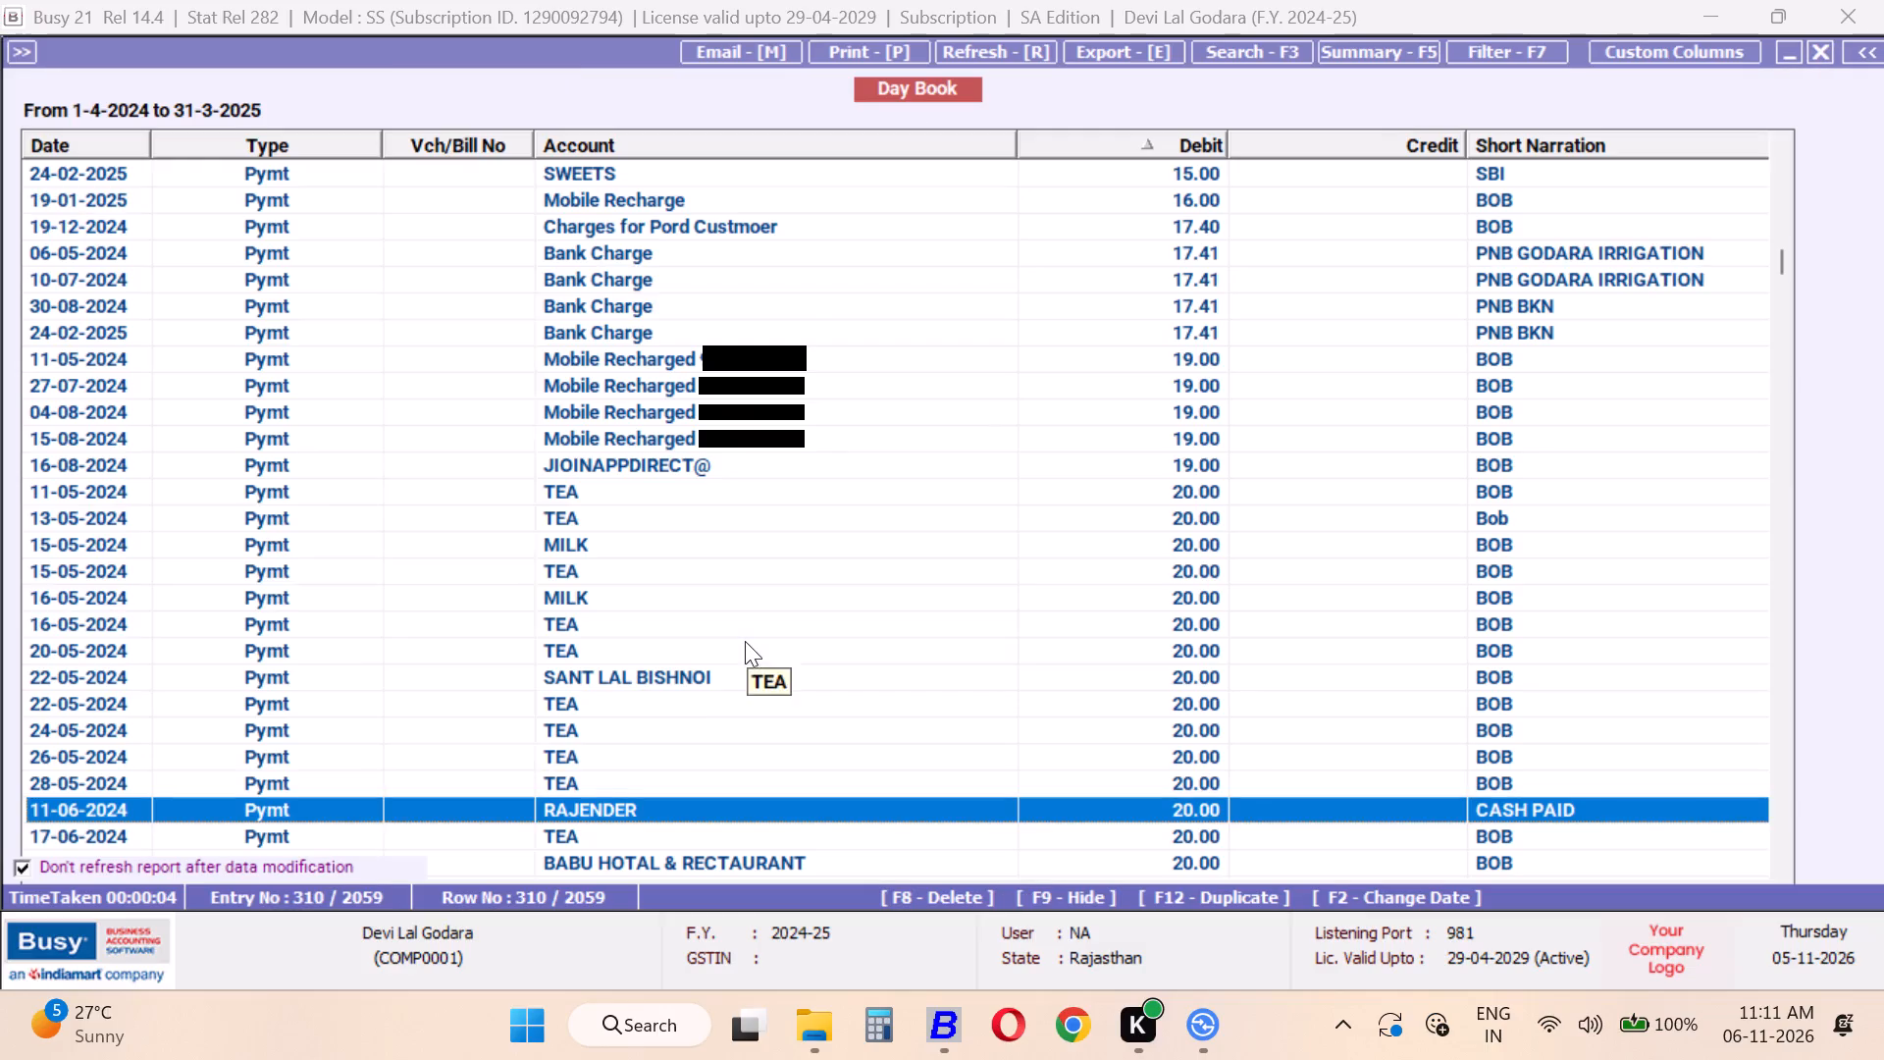
Change the debit account of the 20.00 BABU HOTAL & RECTAURANT payment voucher dated 19-06-2024 to TEA and save it.
scroll(367, 440, "down", 5)
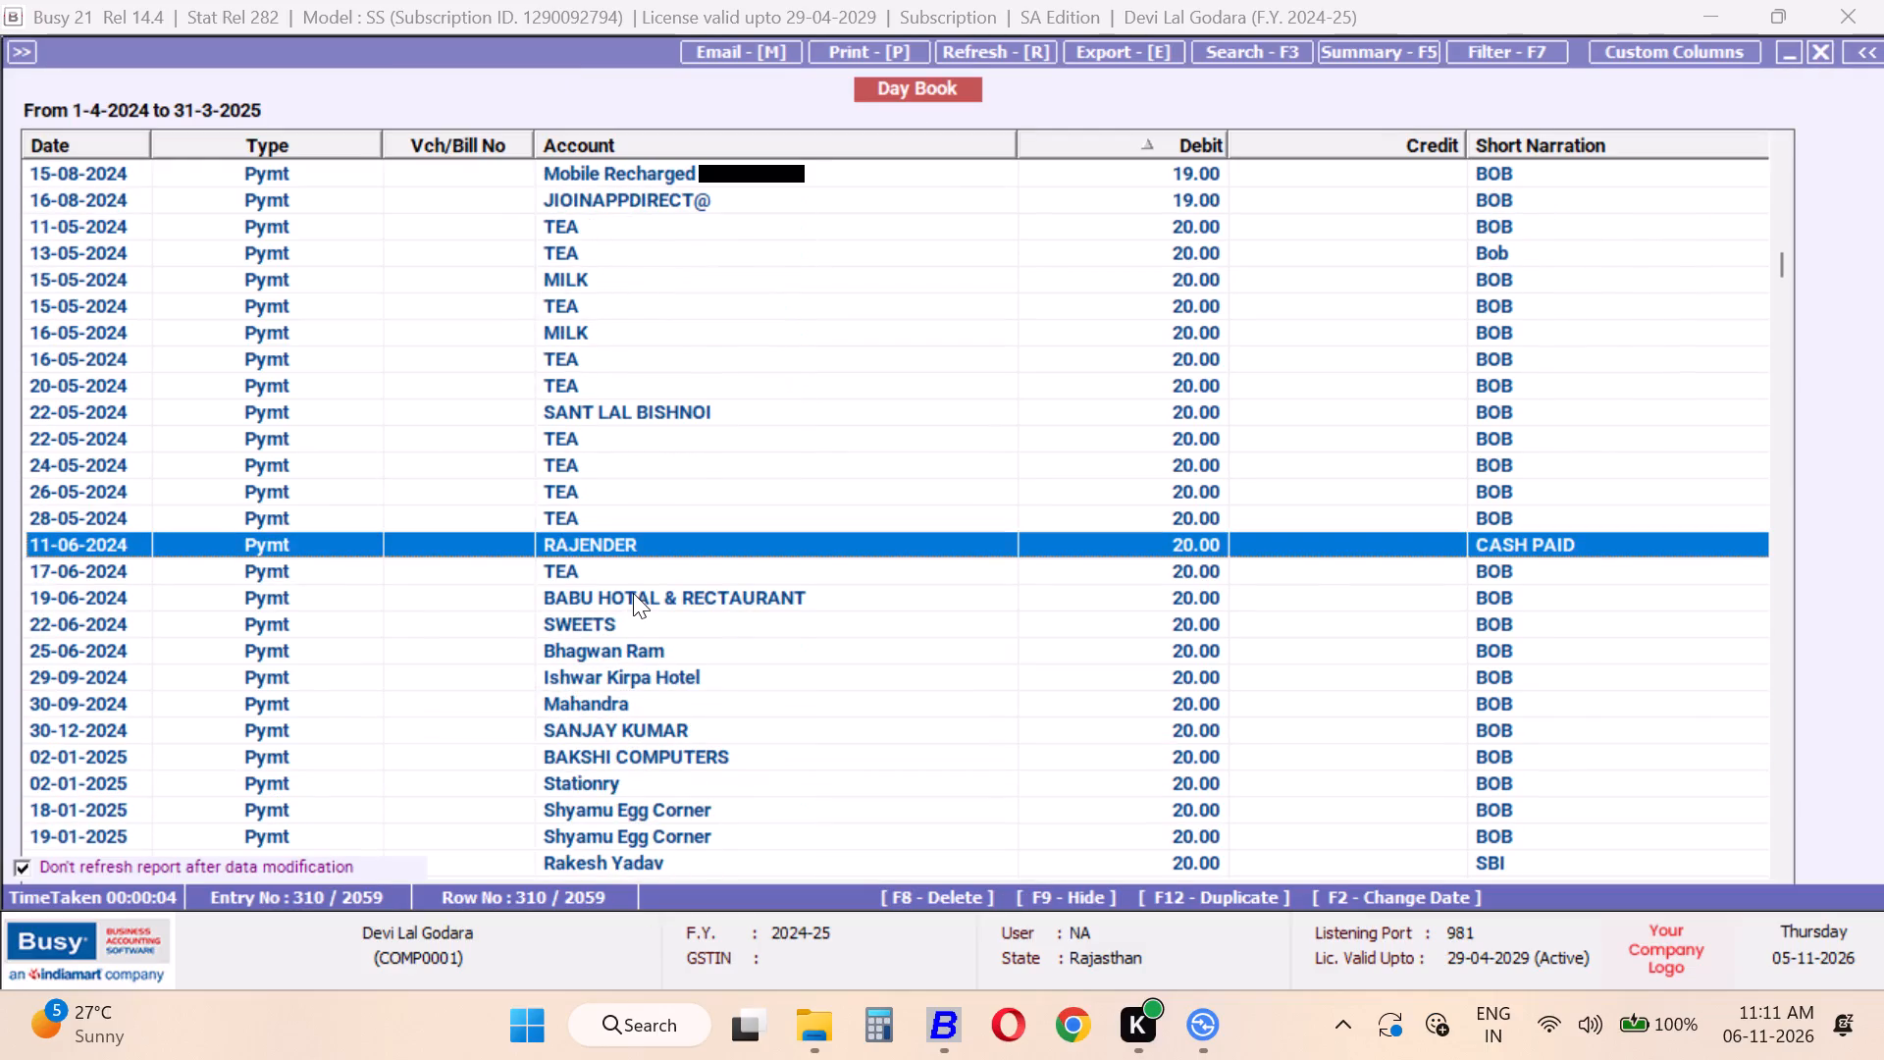
left_click(633, 593)
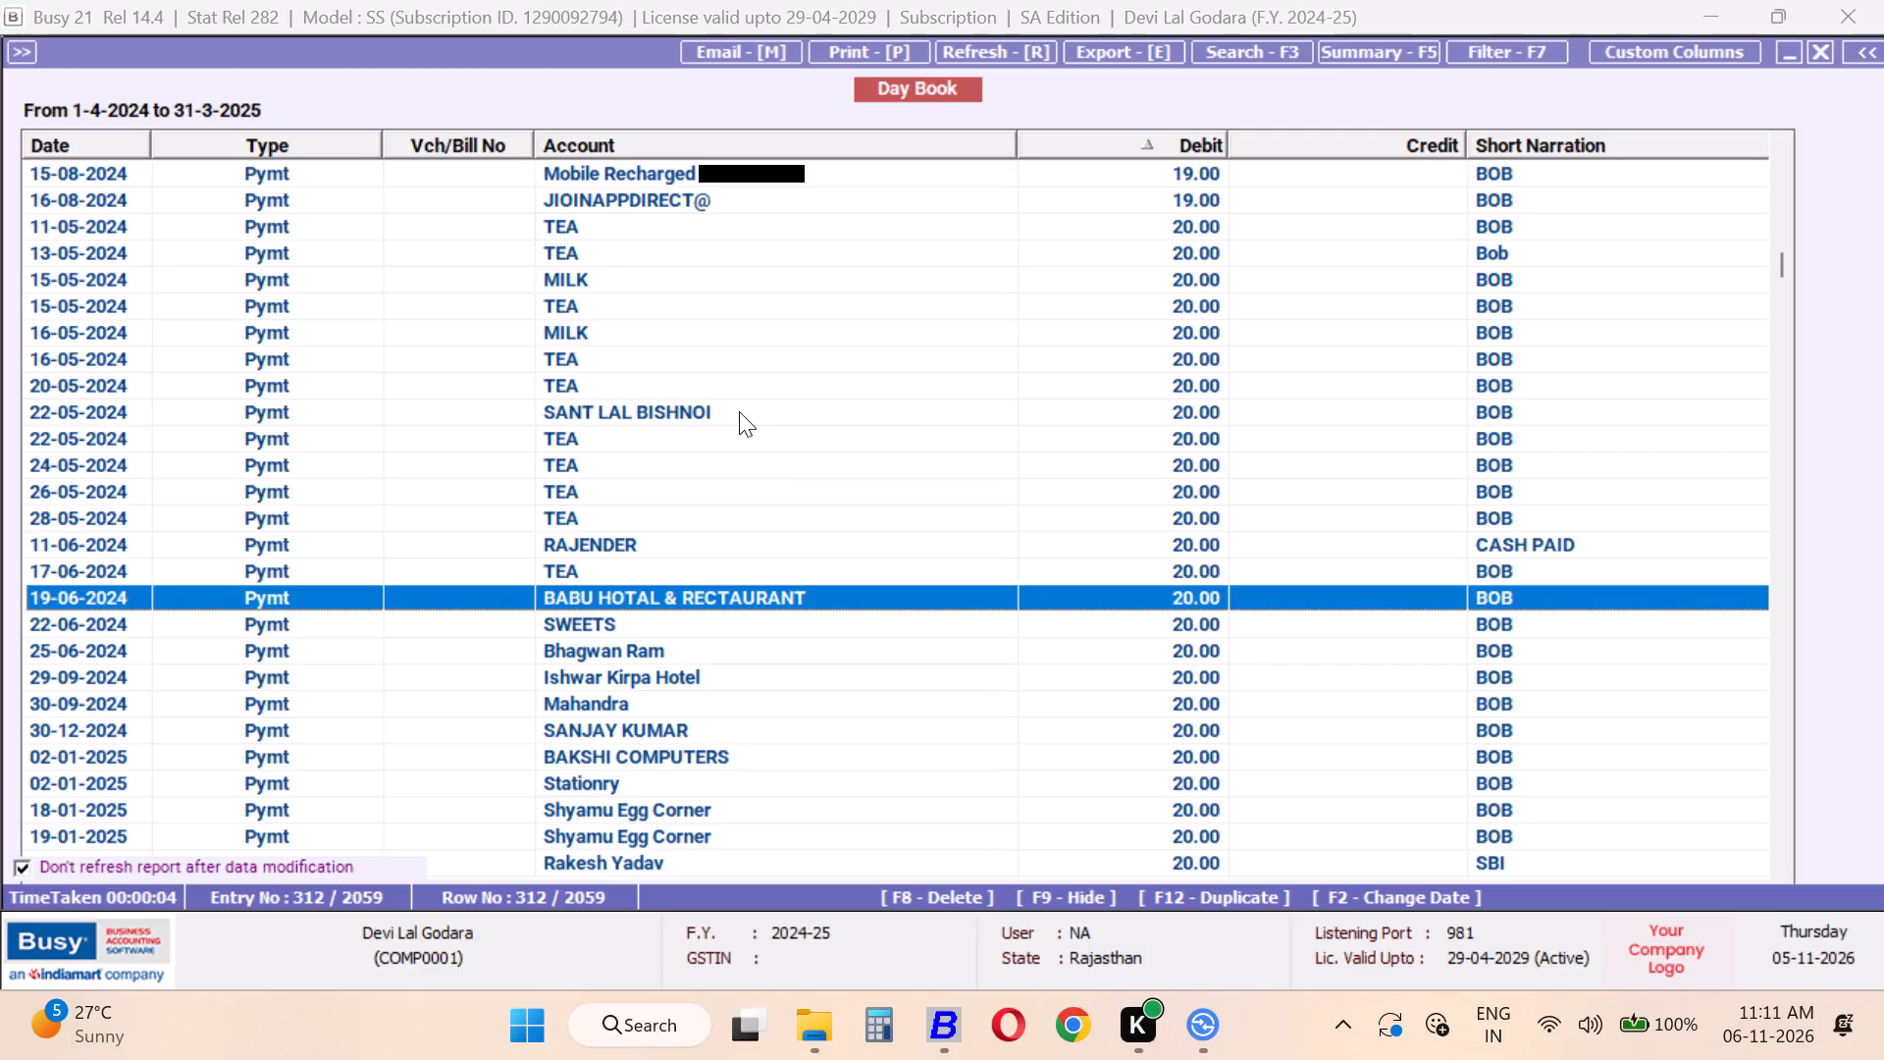
key("Return")
key("Return")
key("Tab")
key("Return")
key("Tab")
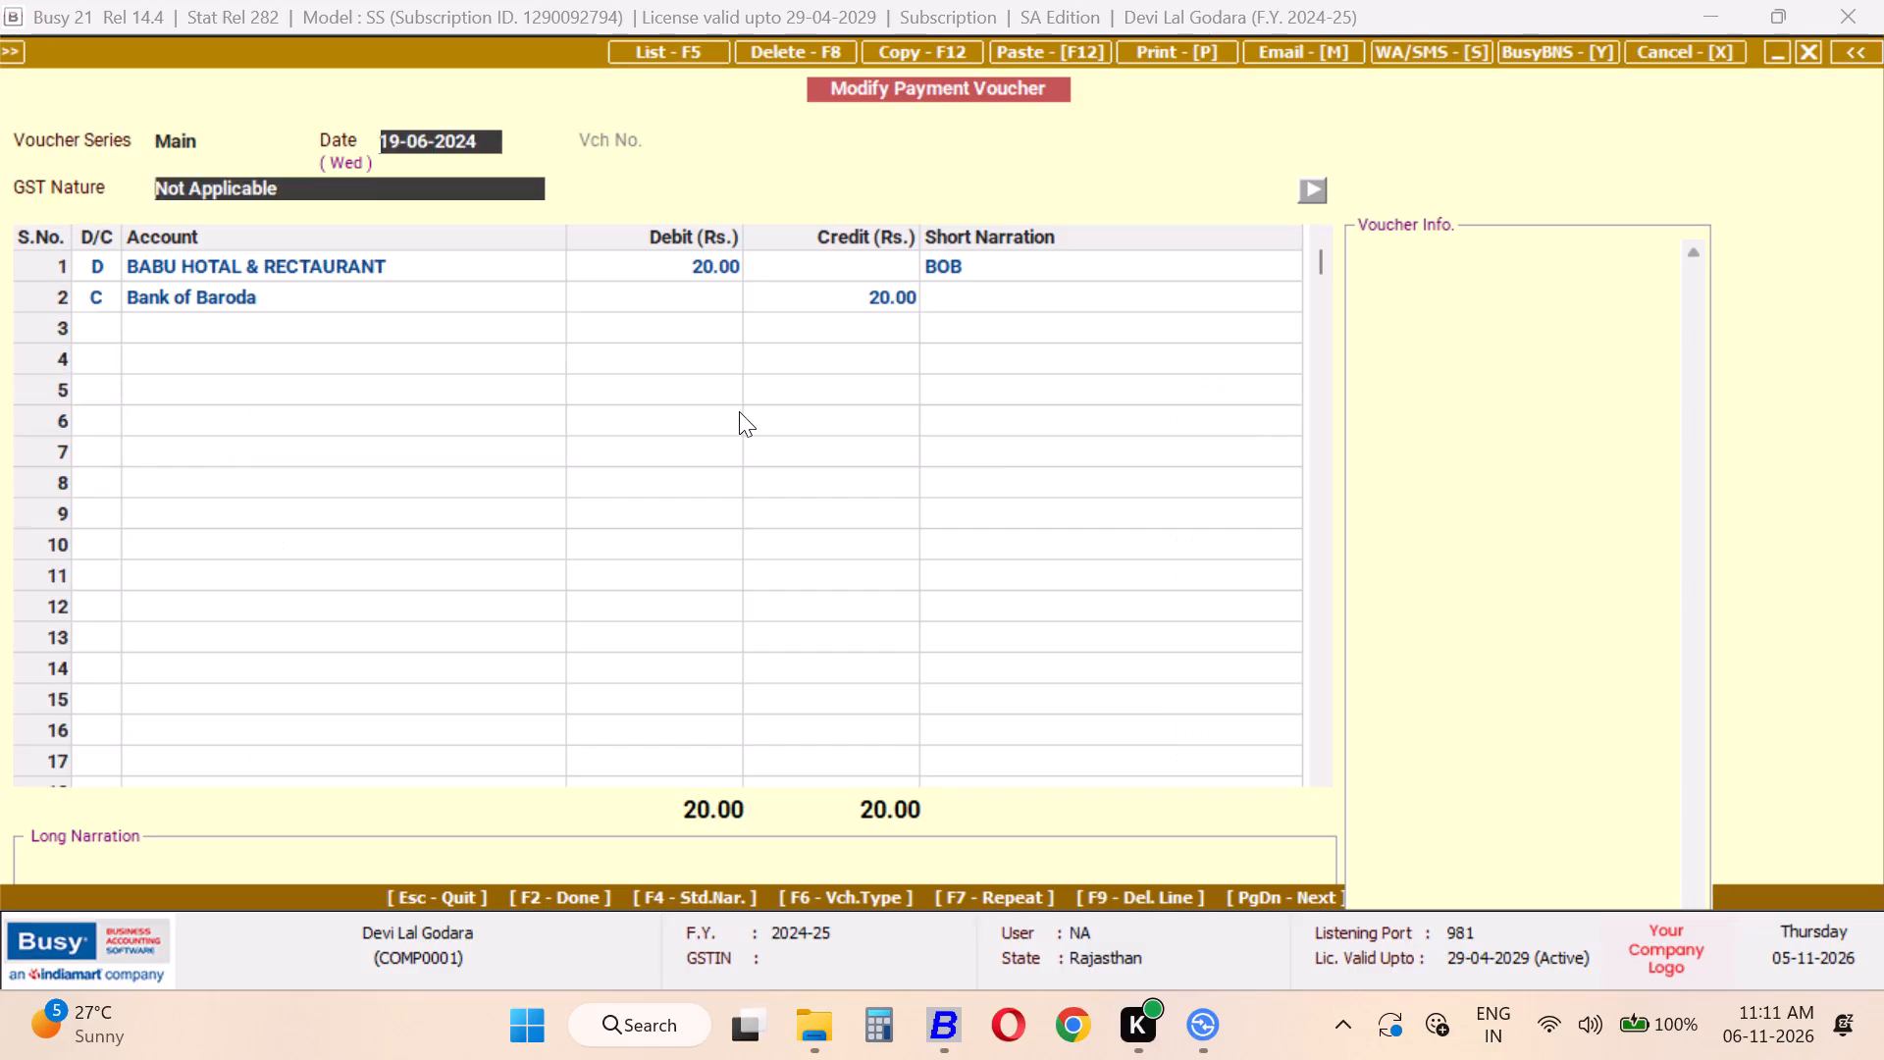
key("Return")
key("Tab")
key("Return")
type("TEA")
key("Return")
key("Return")
key("Return")
key("Return")
key("Return")
key("Return")
key("Return")
key("Tab")
key("Return")
key("Tab")
key("Tab")
key("Return")
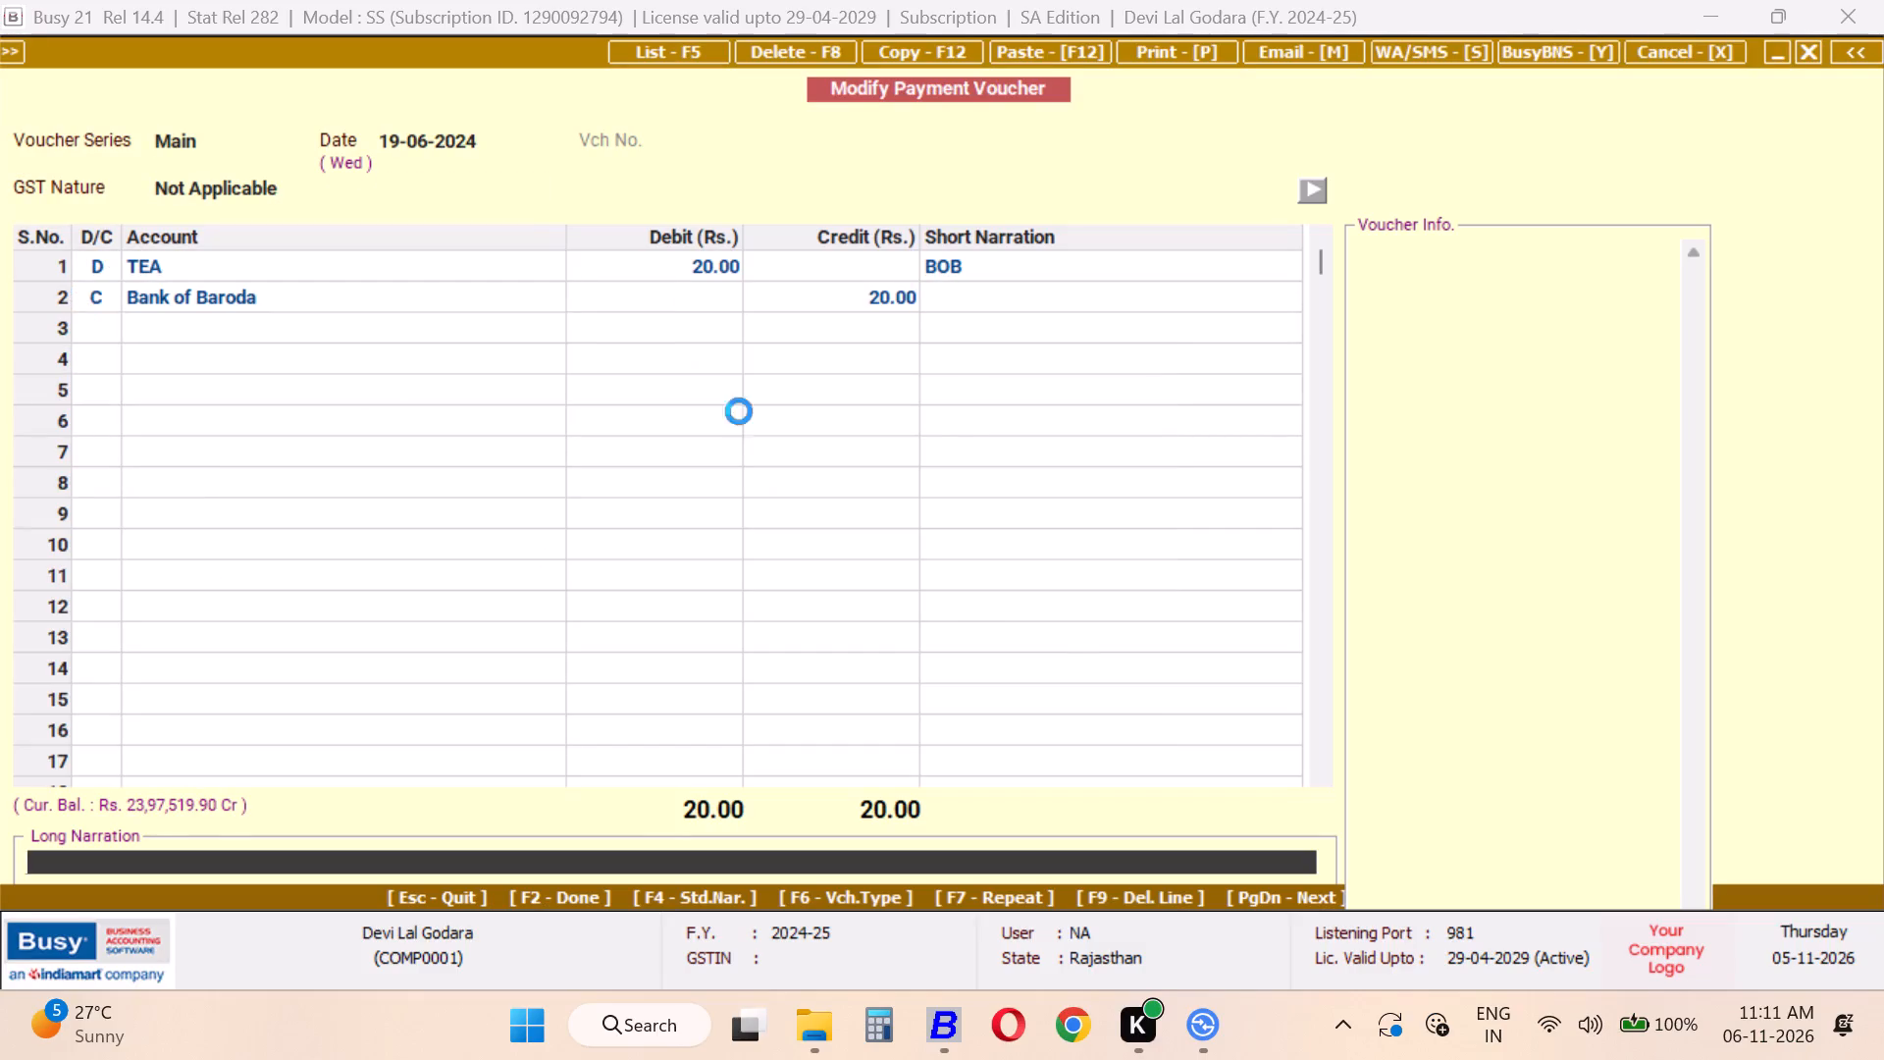
Change the debit account of the 20.00 Ishwar Kirpa Hotel payment voucher dated 29-09-2024 to TEA and save it.
scroll(710, 419, "down", 2)
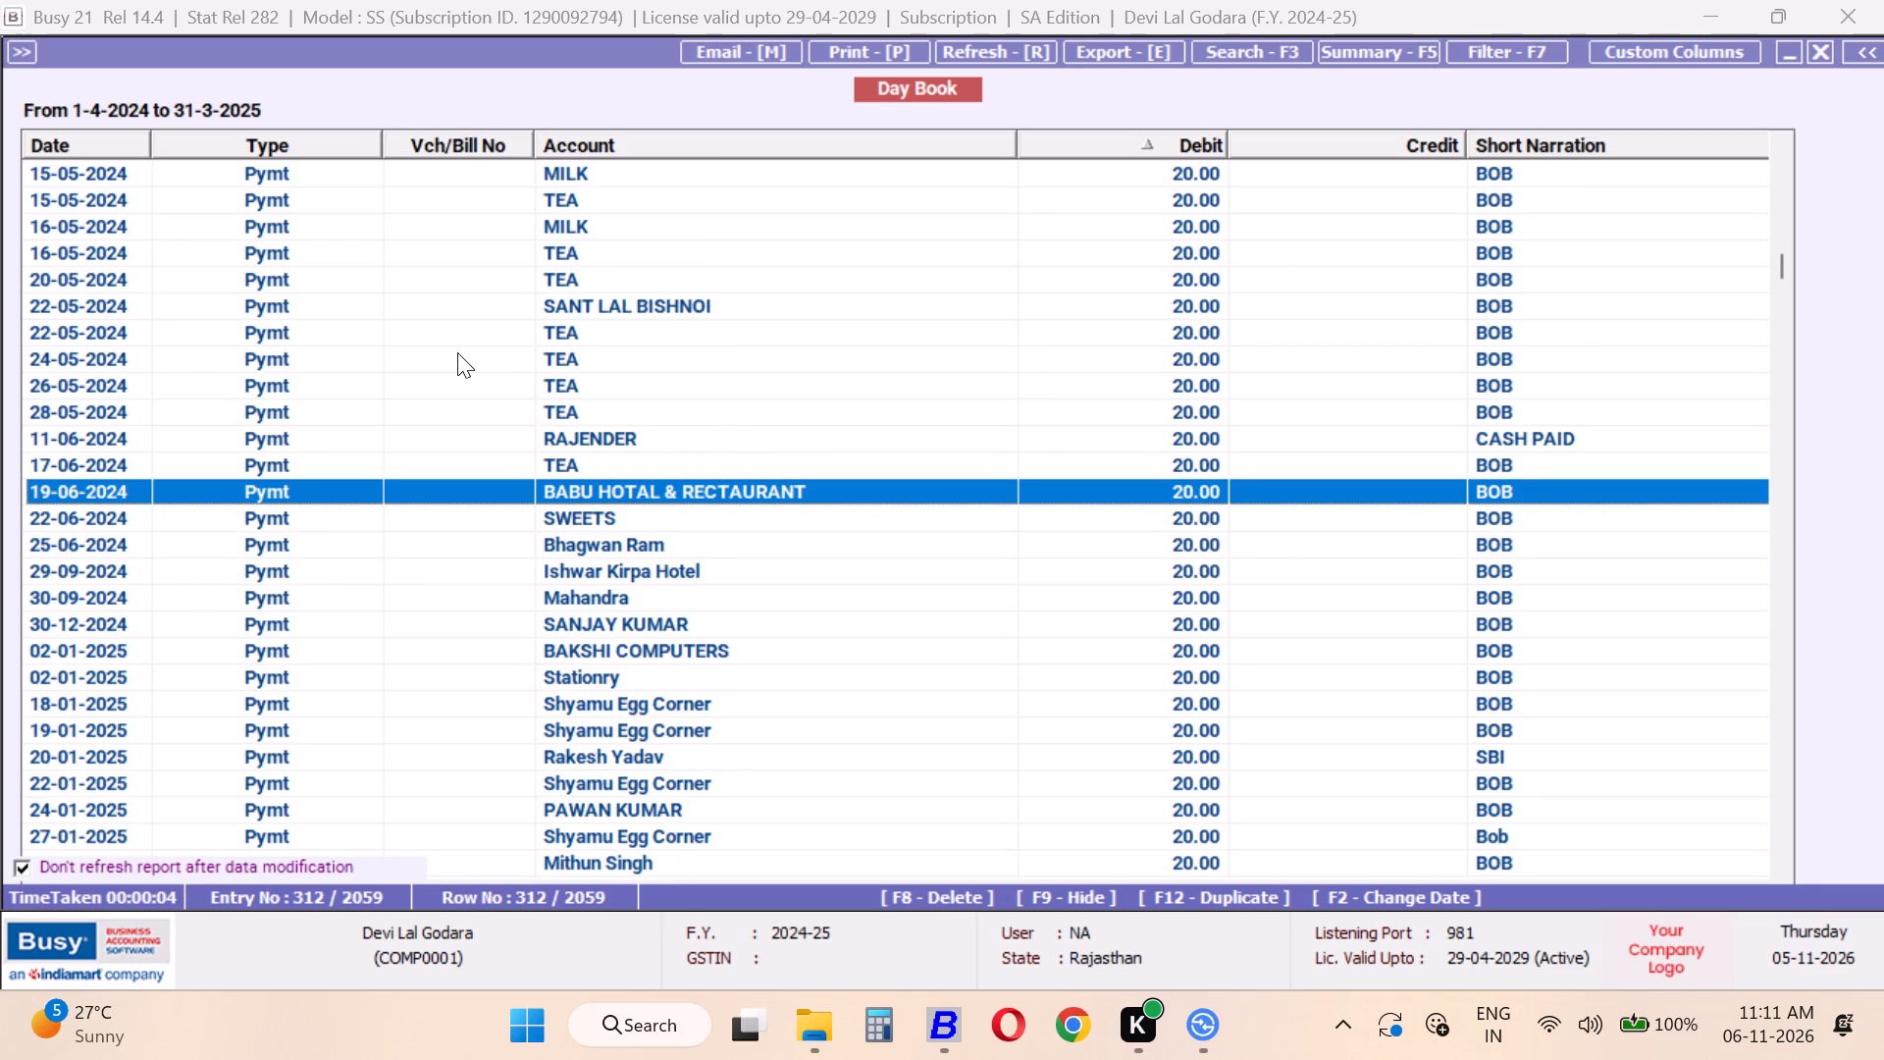
scroll(457, 352, "down", 2)
left_click(618, 445)
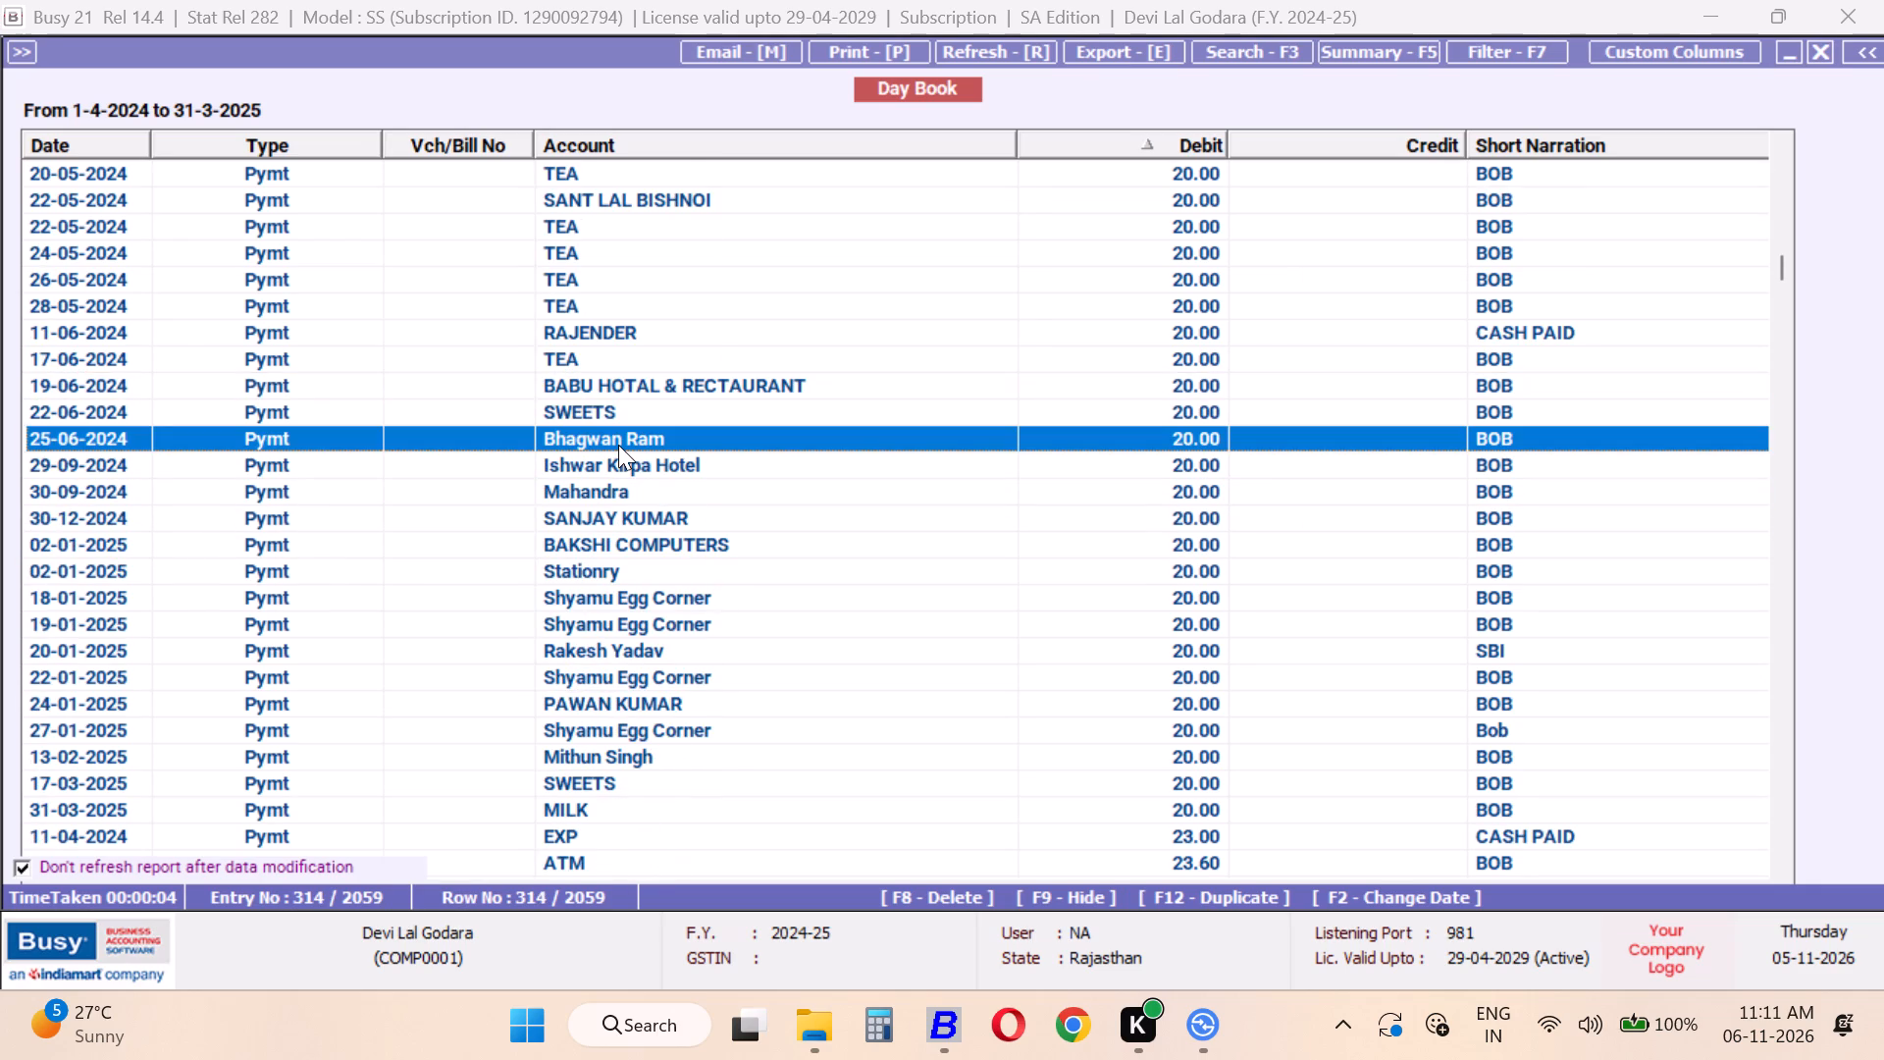
scroll(479, 308, "down", 3)
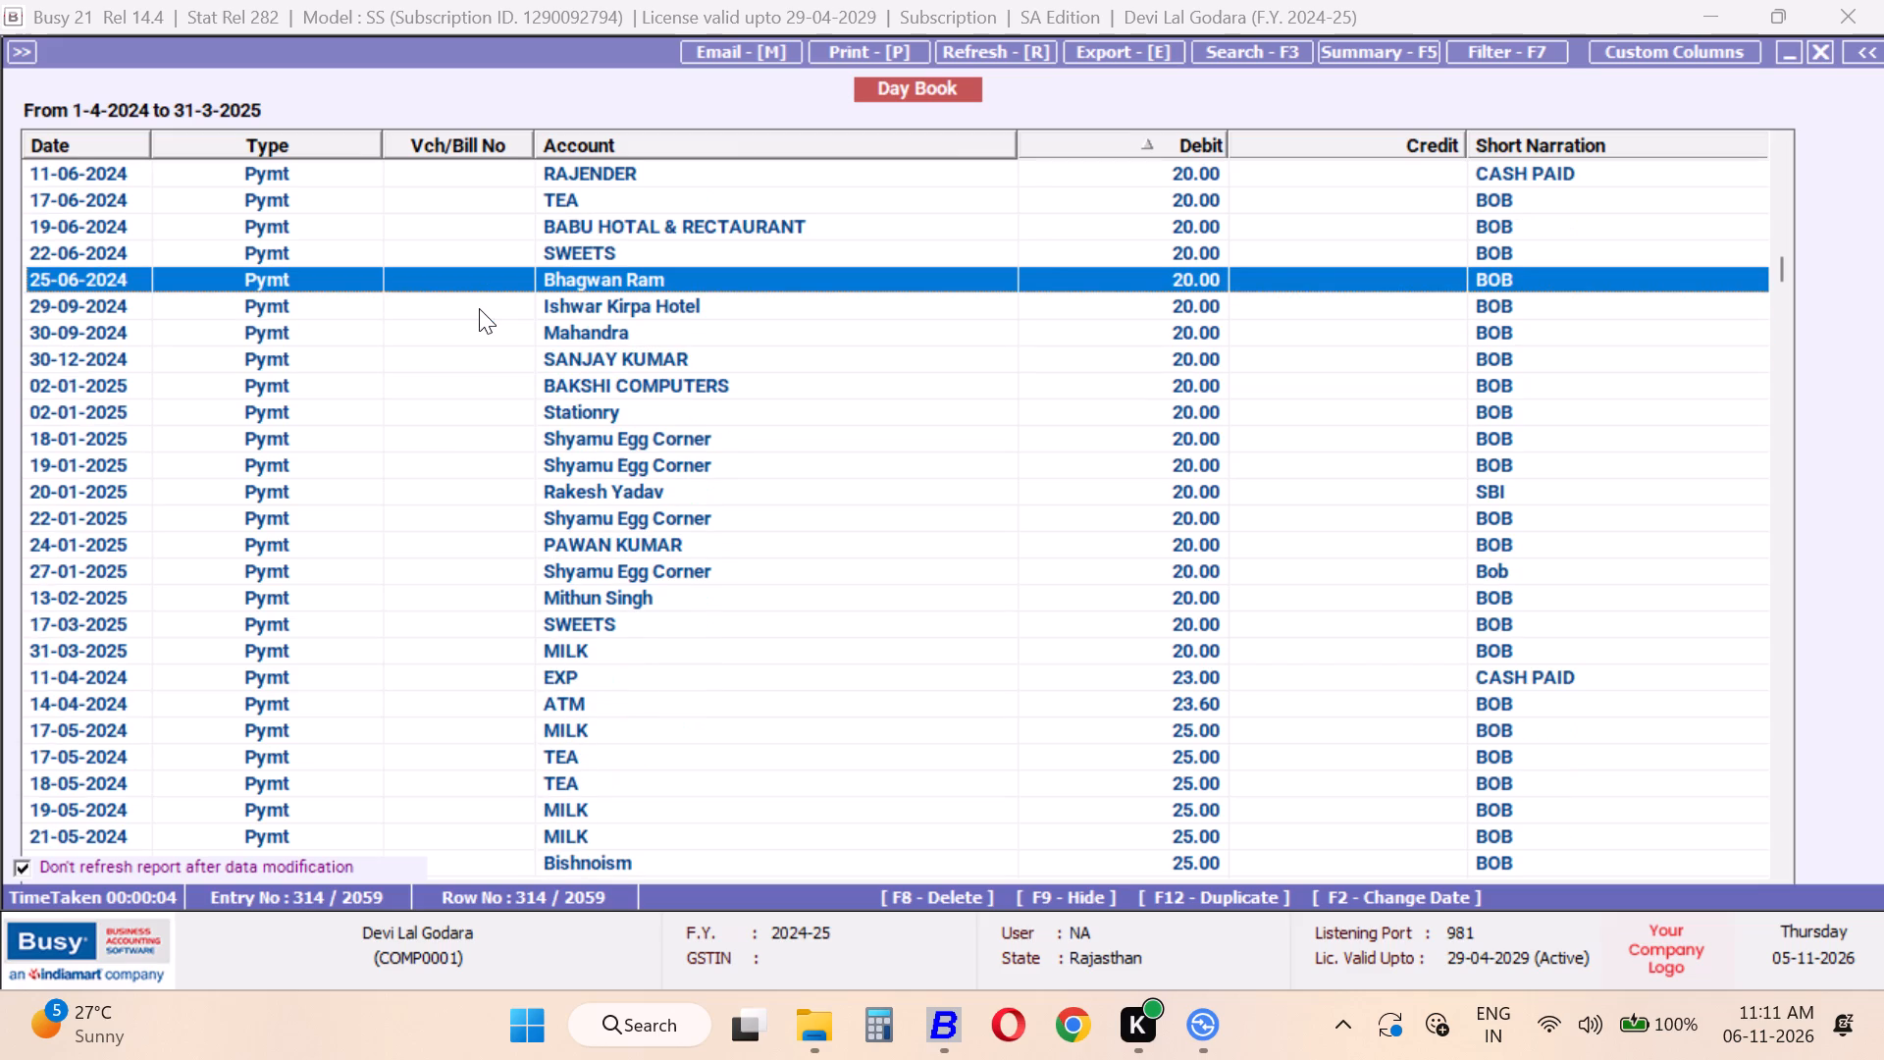
left_click(628, 304)
key("Return")
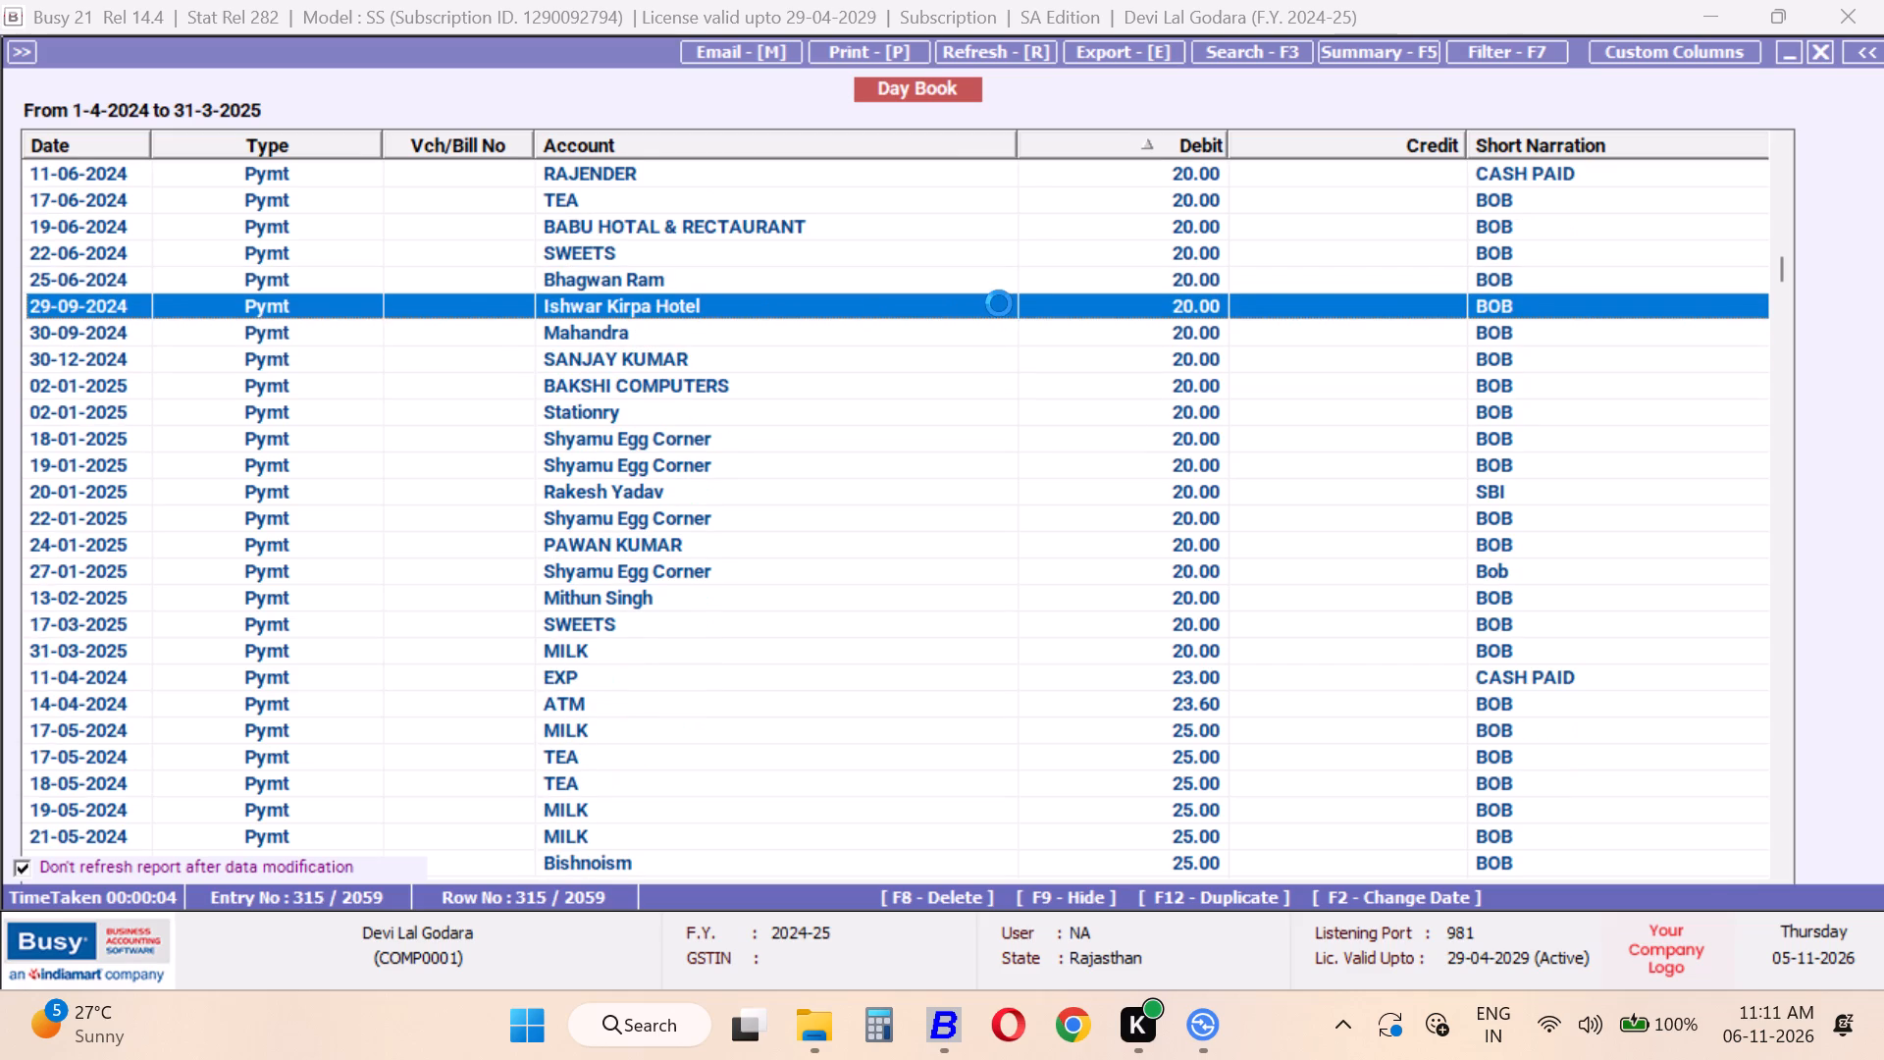
key("Return")
key("Tab")
key("Return")
key("Tab")
key("Return")
key("Tab")
key("Return")
type("TEA")
key("Return")
key("Return")
key("Return")
key("Return")
key("Return")
key("Return")
key("Return")
key("Tab")
key("Return")
key("Tab")
key("Tab")
key("Return")
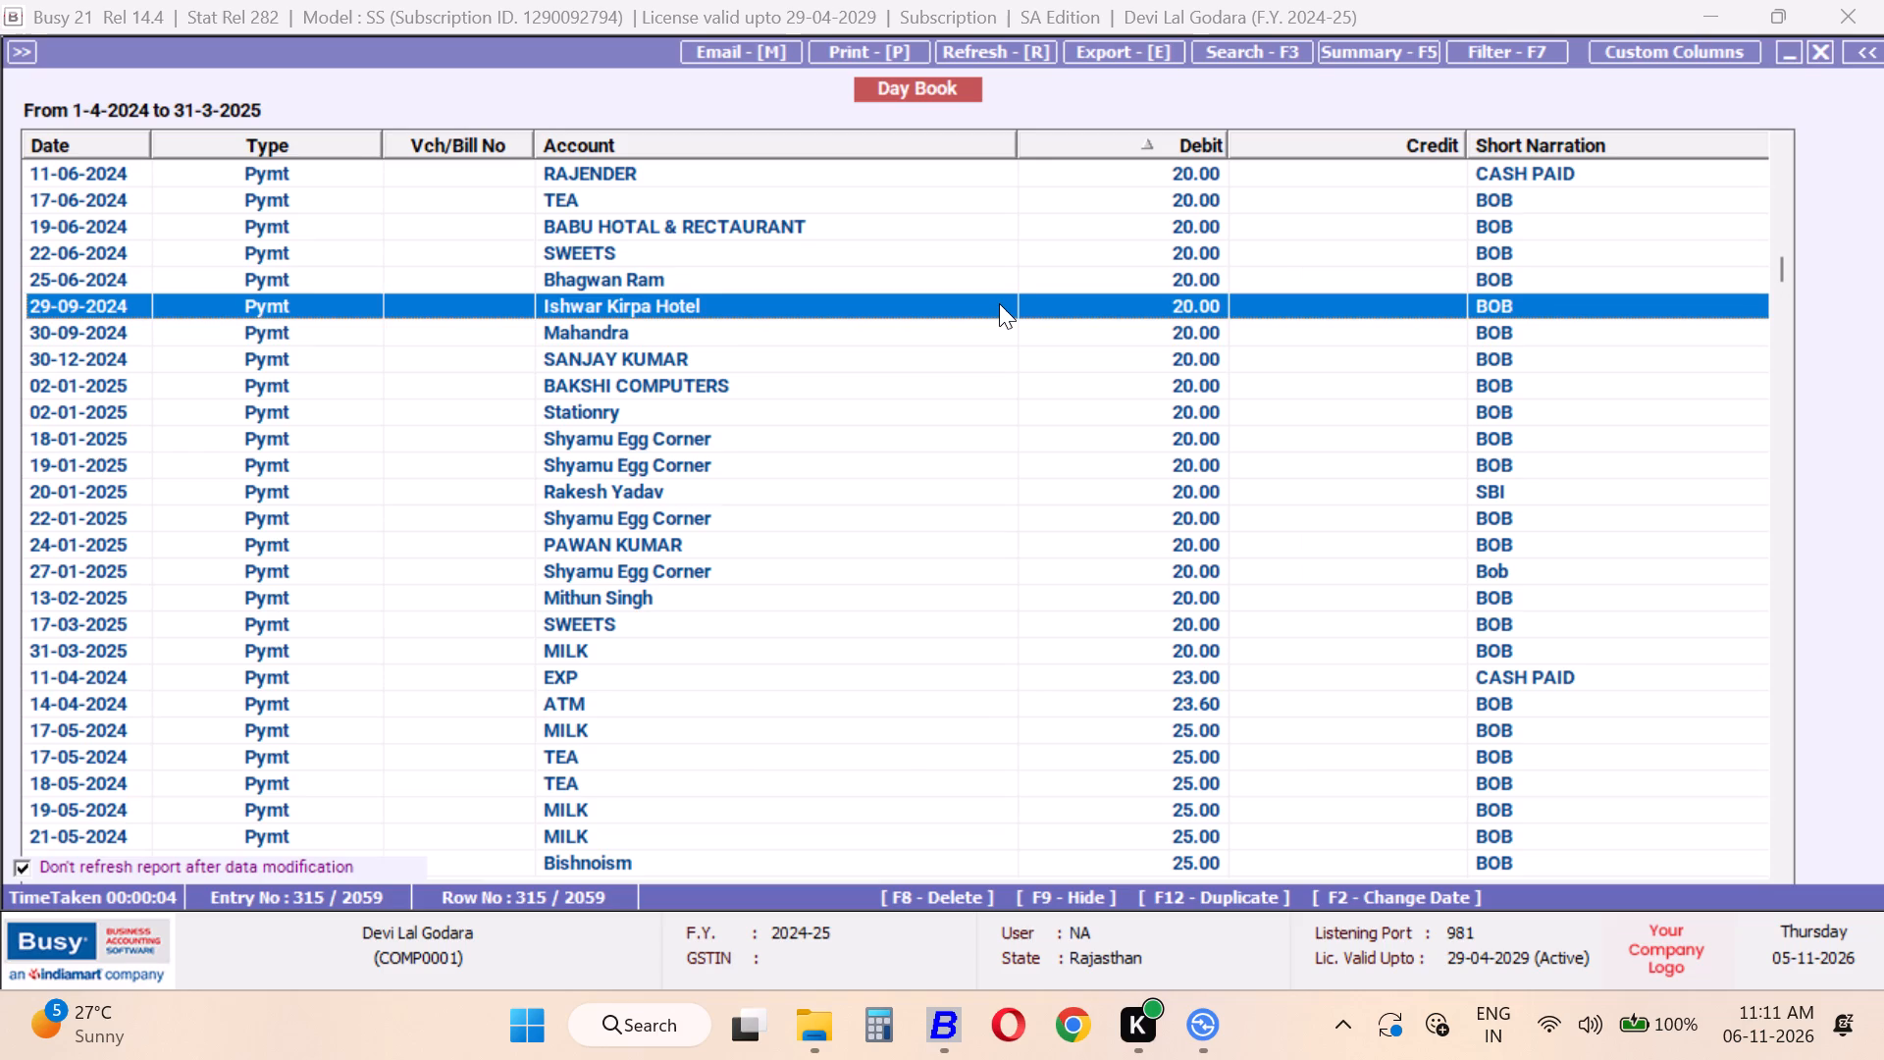
Change the debit account of the 20.00 payment voucher dated 30-09-2024 to TEA and save the voucher.
key("Down")
key("Return")
key("Return")
key("Tab")
key("Return")
key("Tab")
key("Return")
key("Tab")
key("Return")
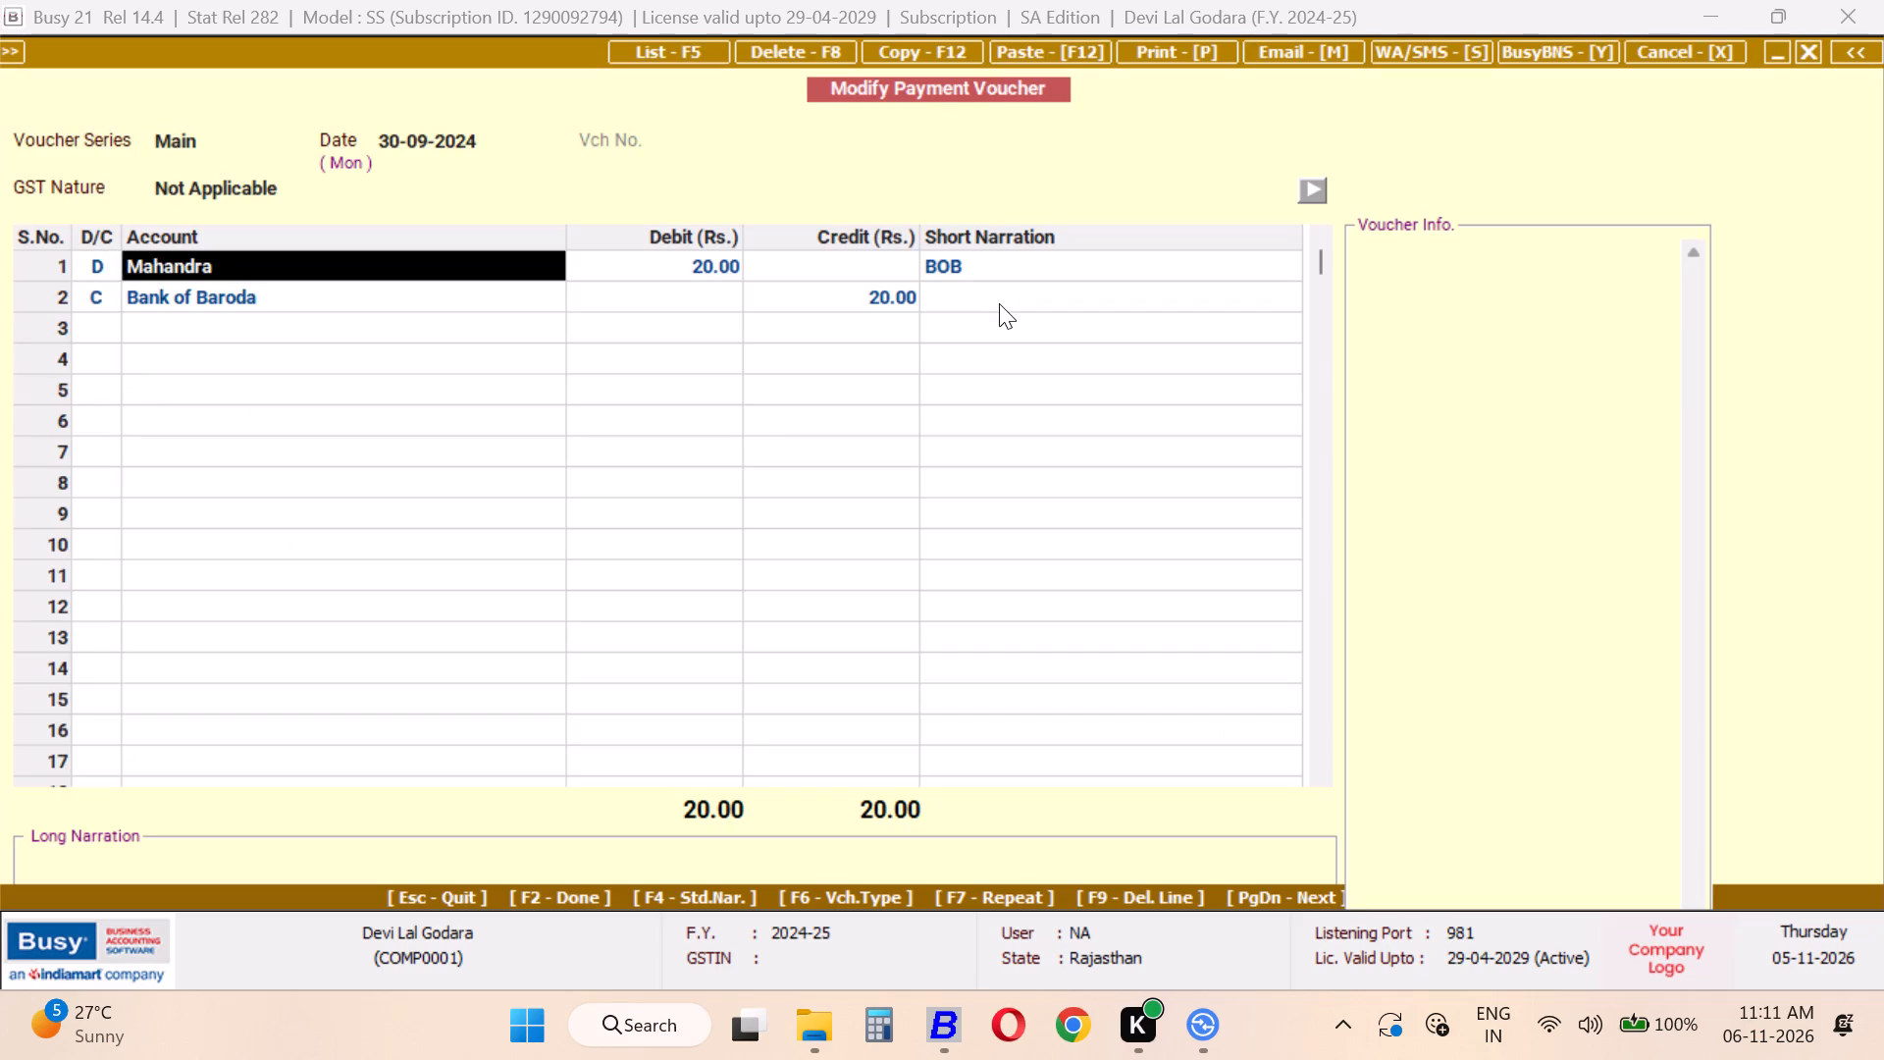
type("TEA")
key("Return")
key("Return")
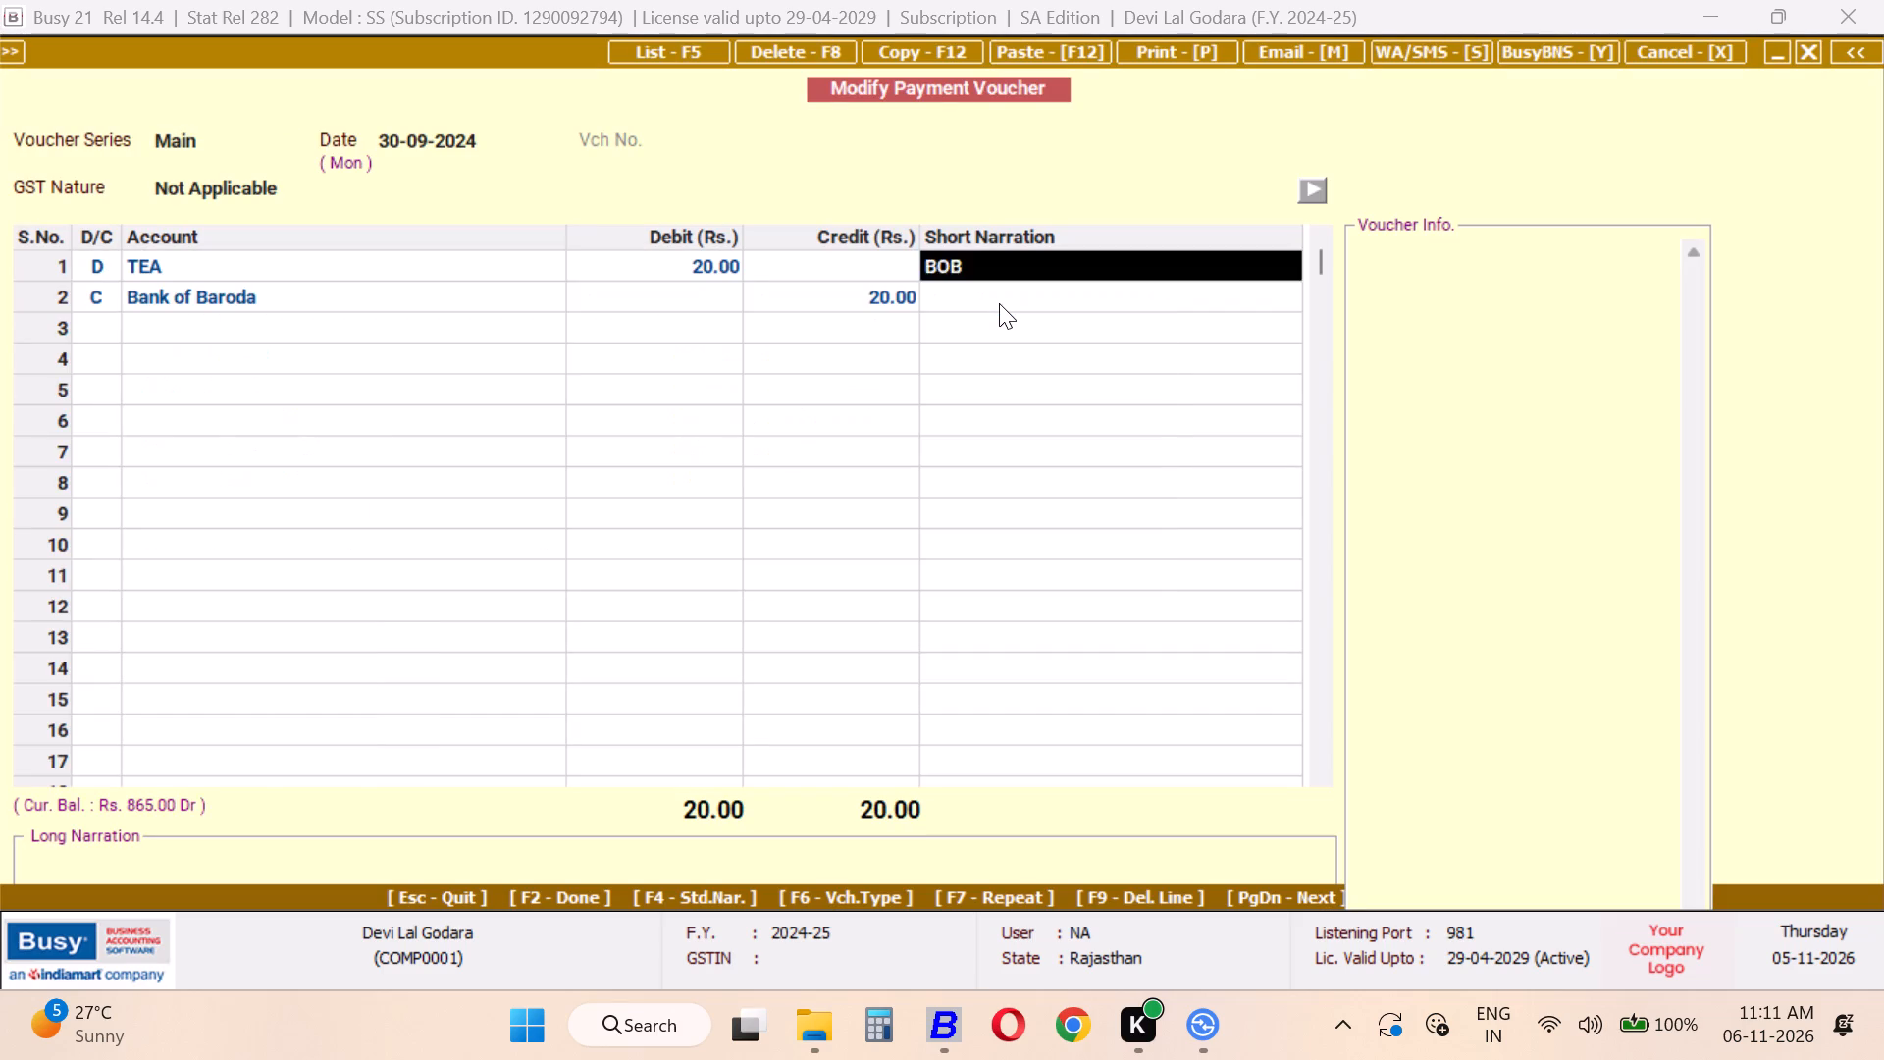
key("Return")
key("Return")
key("Return")
key("Return")
key("Return")
key("Tab")
key("Return")
key("Tab")
key("Tab")
key("Return")
Review the account ledger of the payee booked on the 20.00 payment dated 30-12-2024.
key("Down")
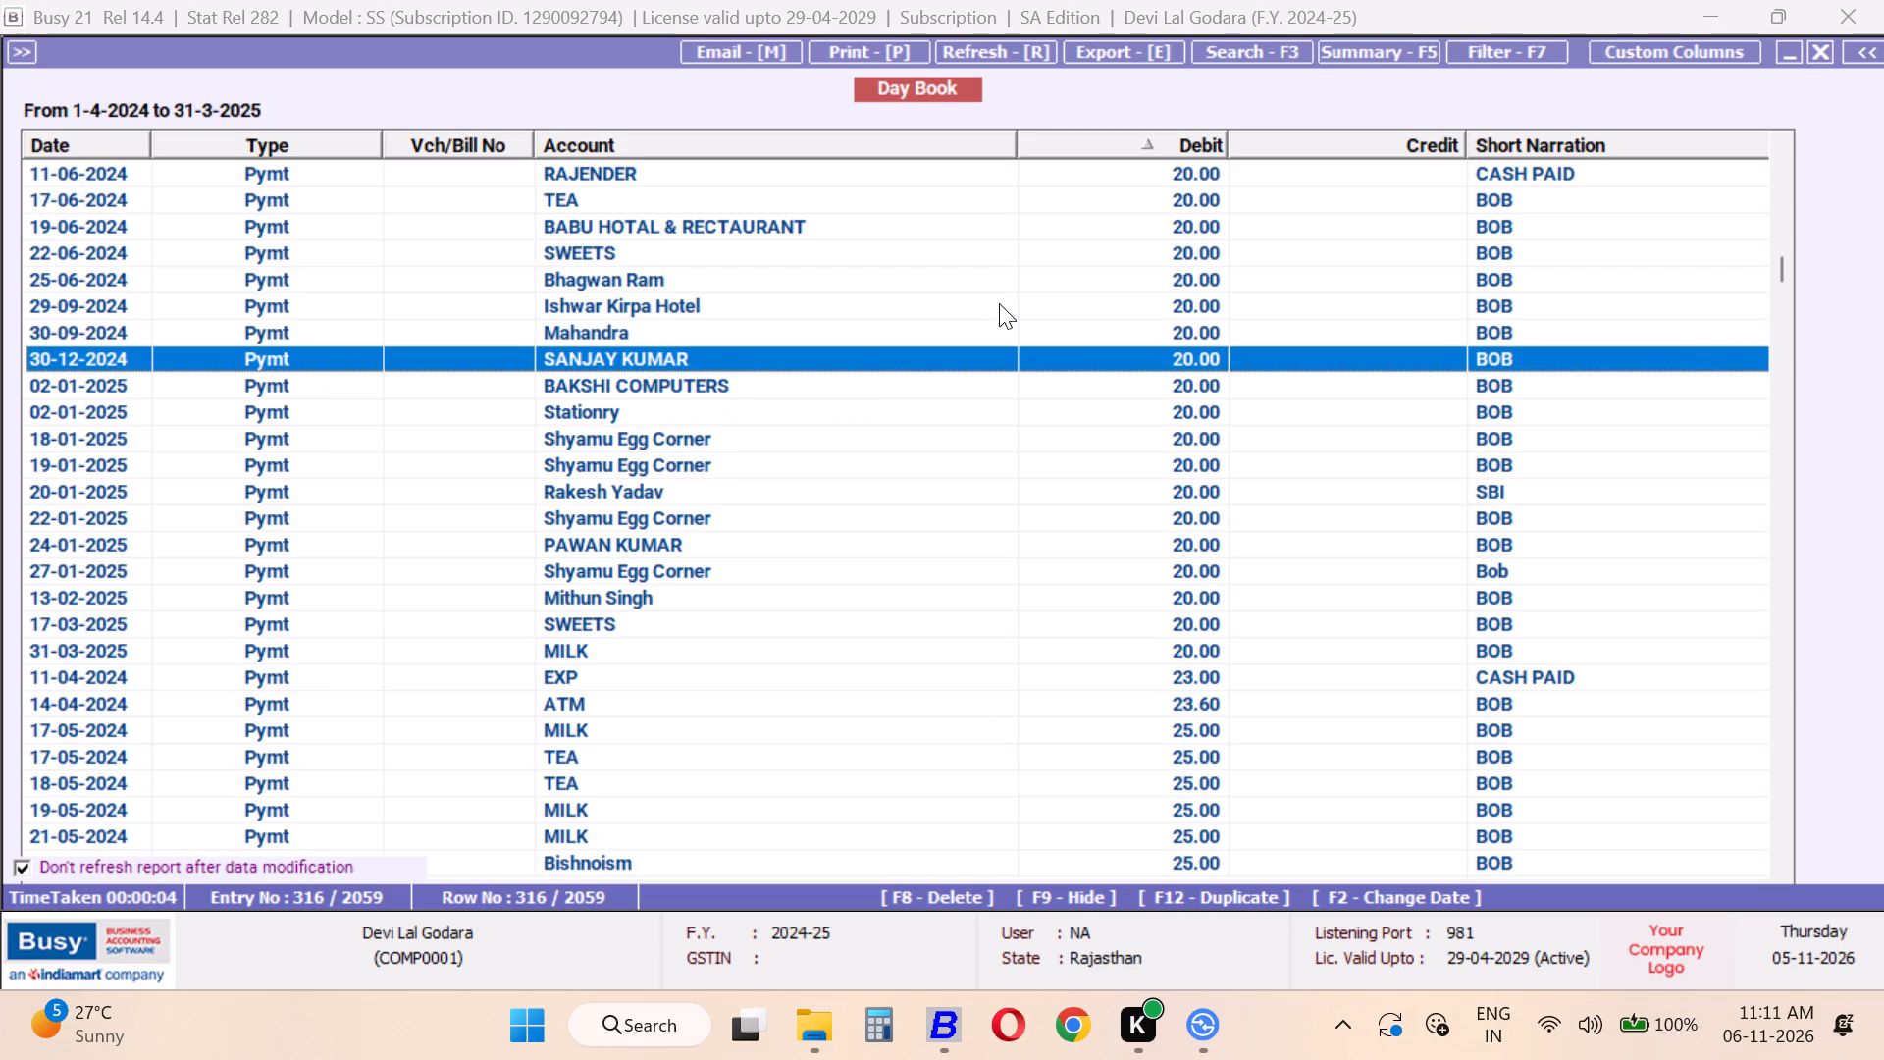
key("Return")
key("Escape")
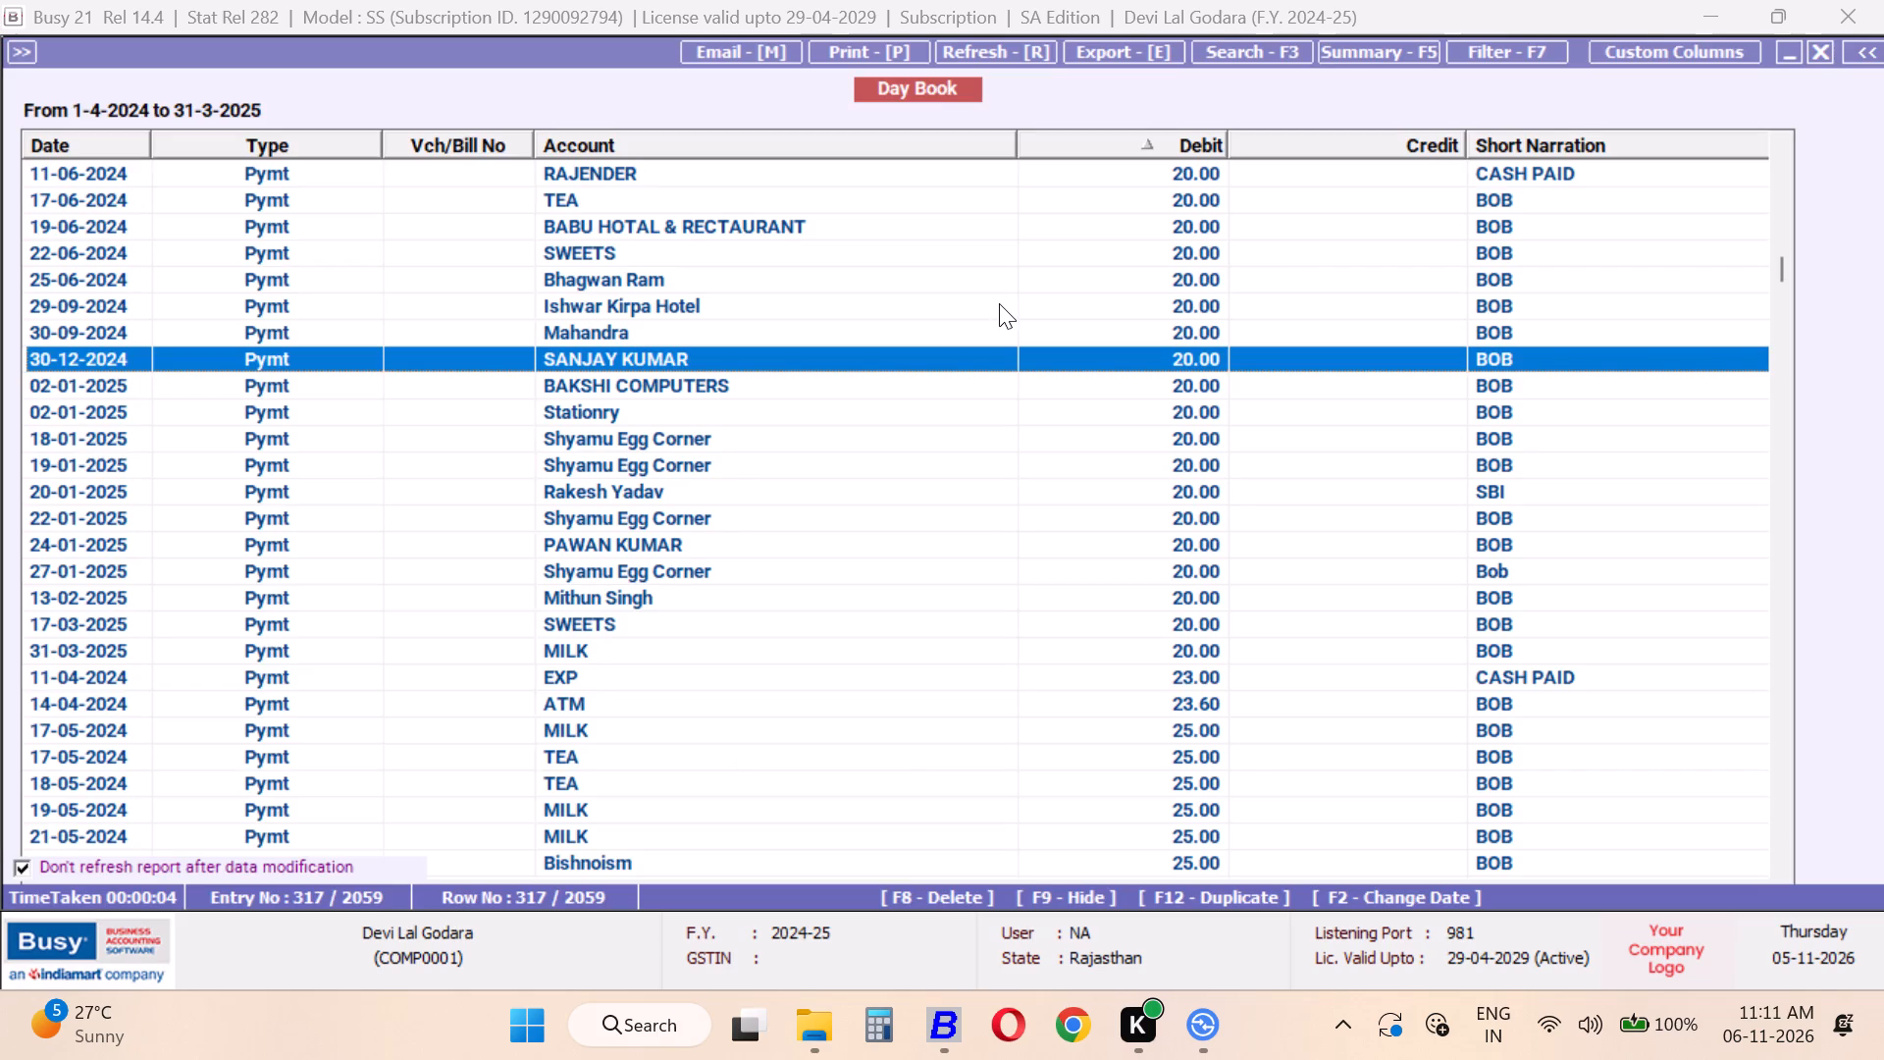
key("alt+l")
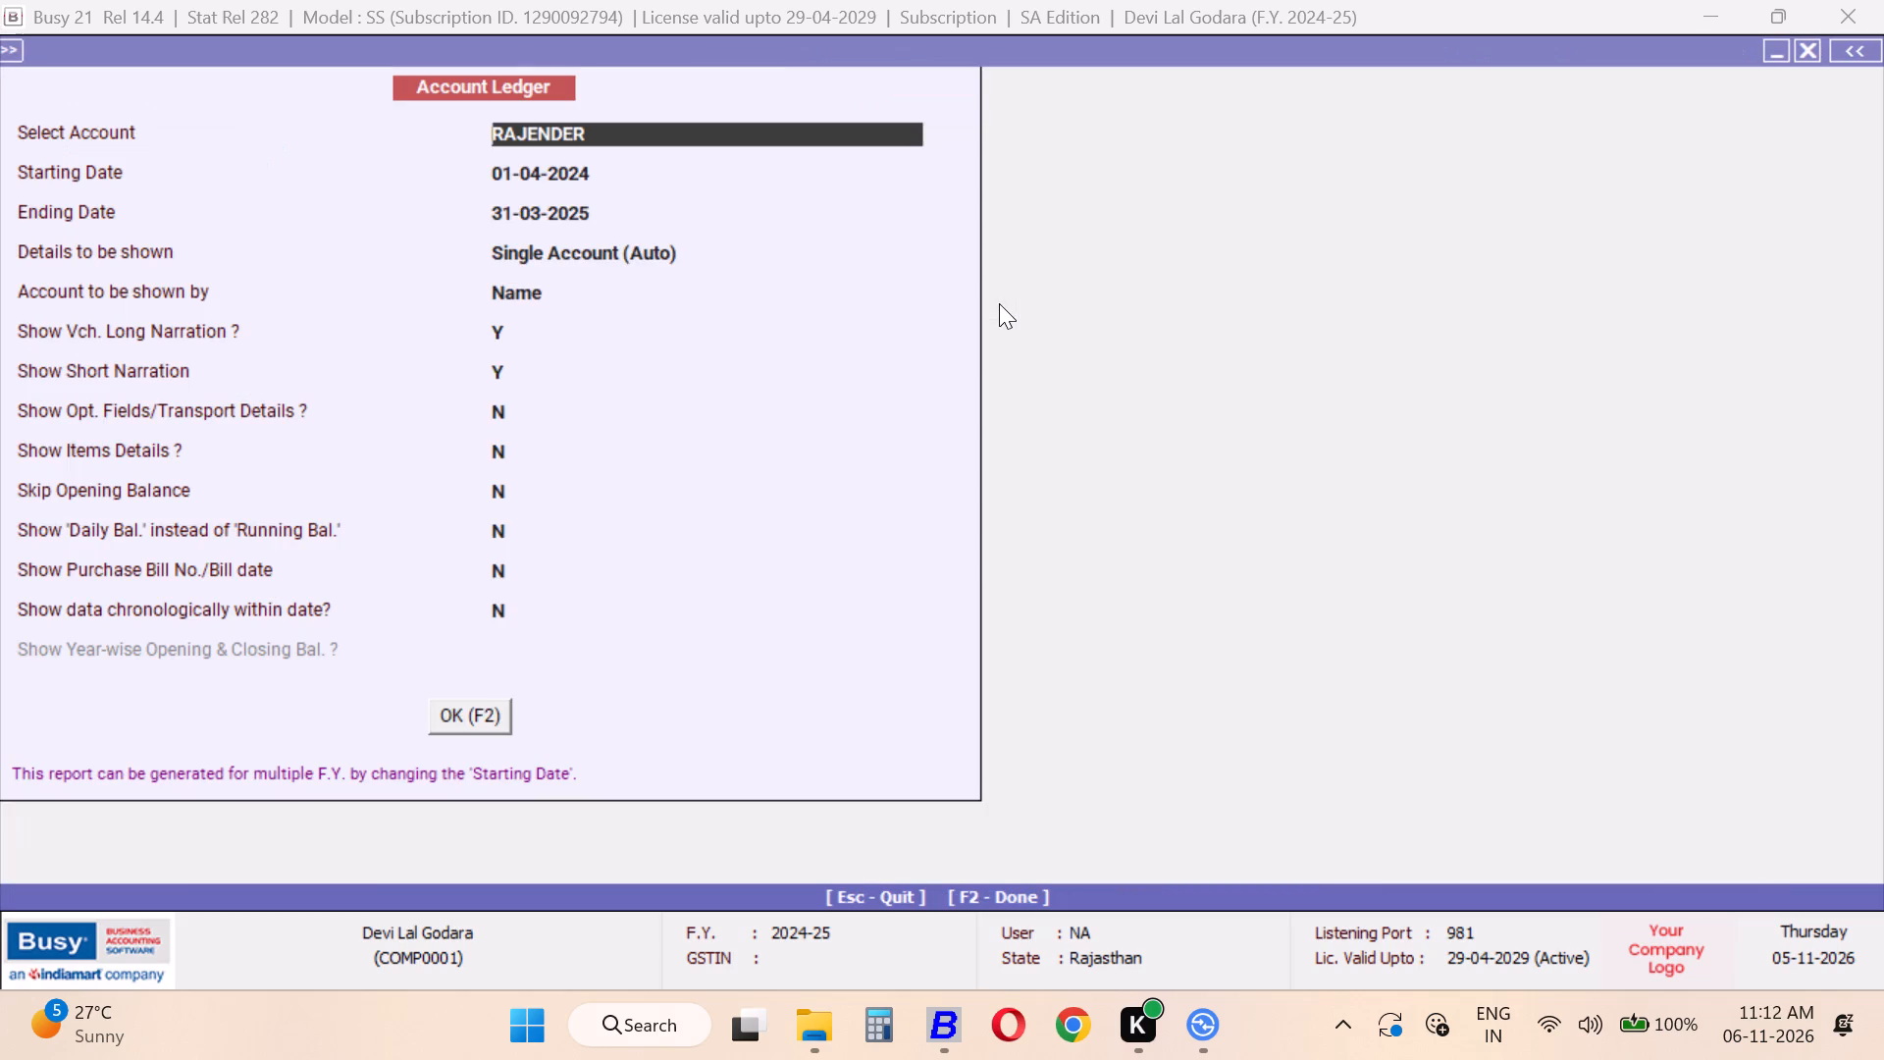
type("SANJAY")
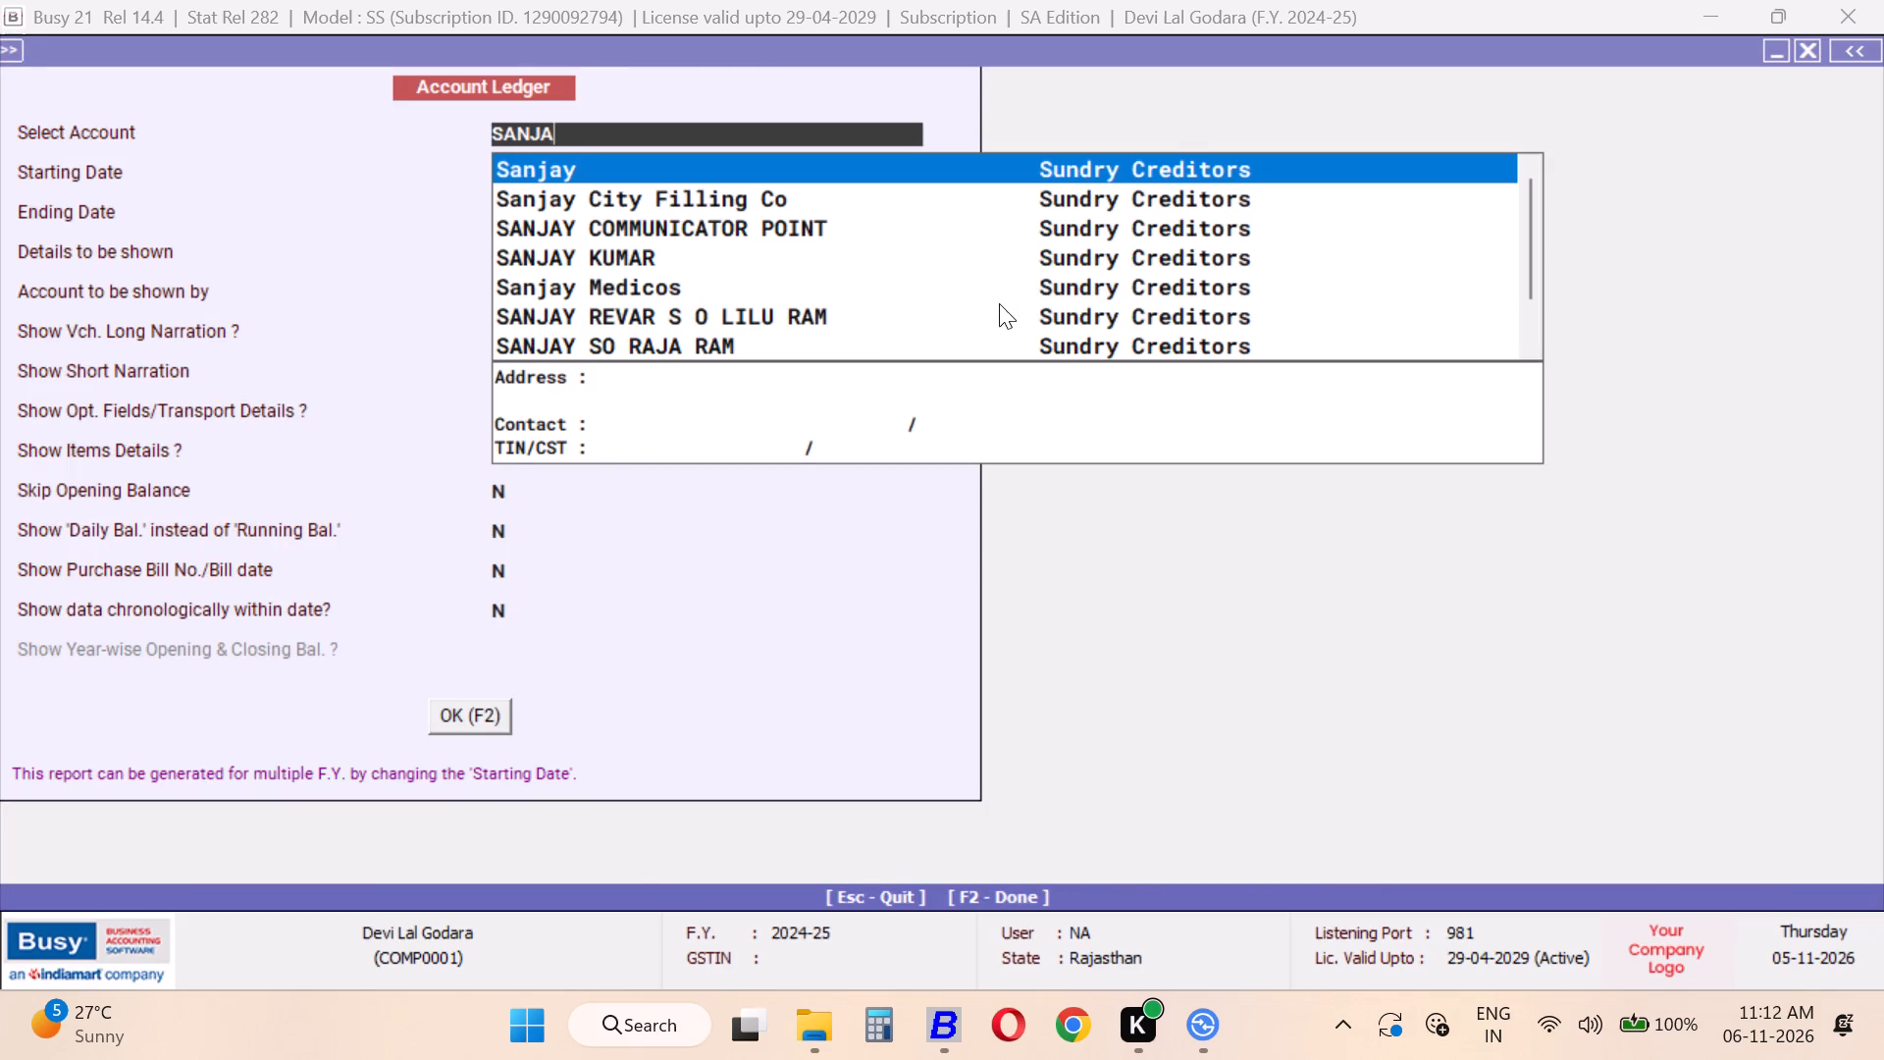
key("Down")
key("Down")
key("Down")
key("Return")
key("Tab")
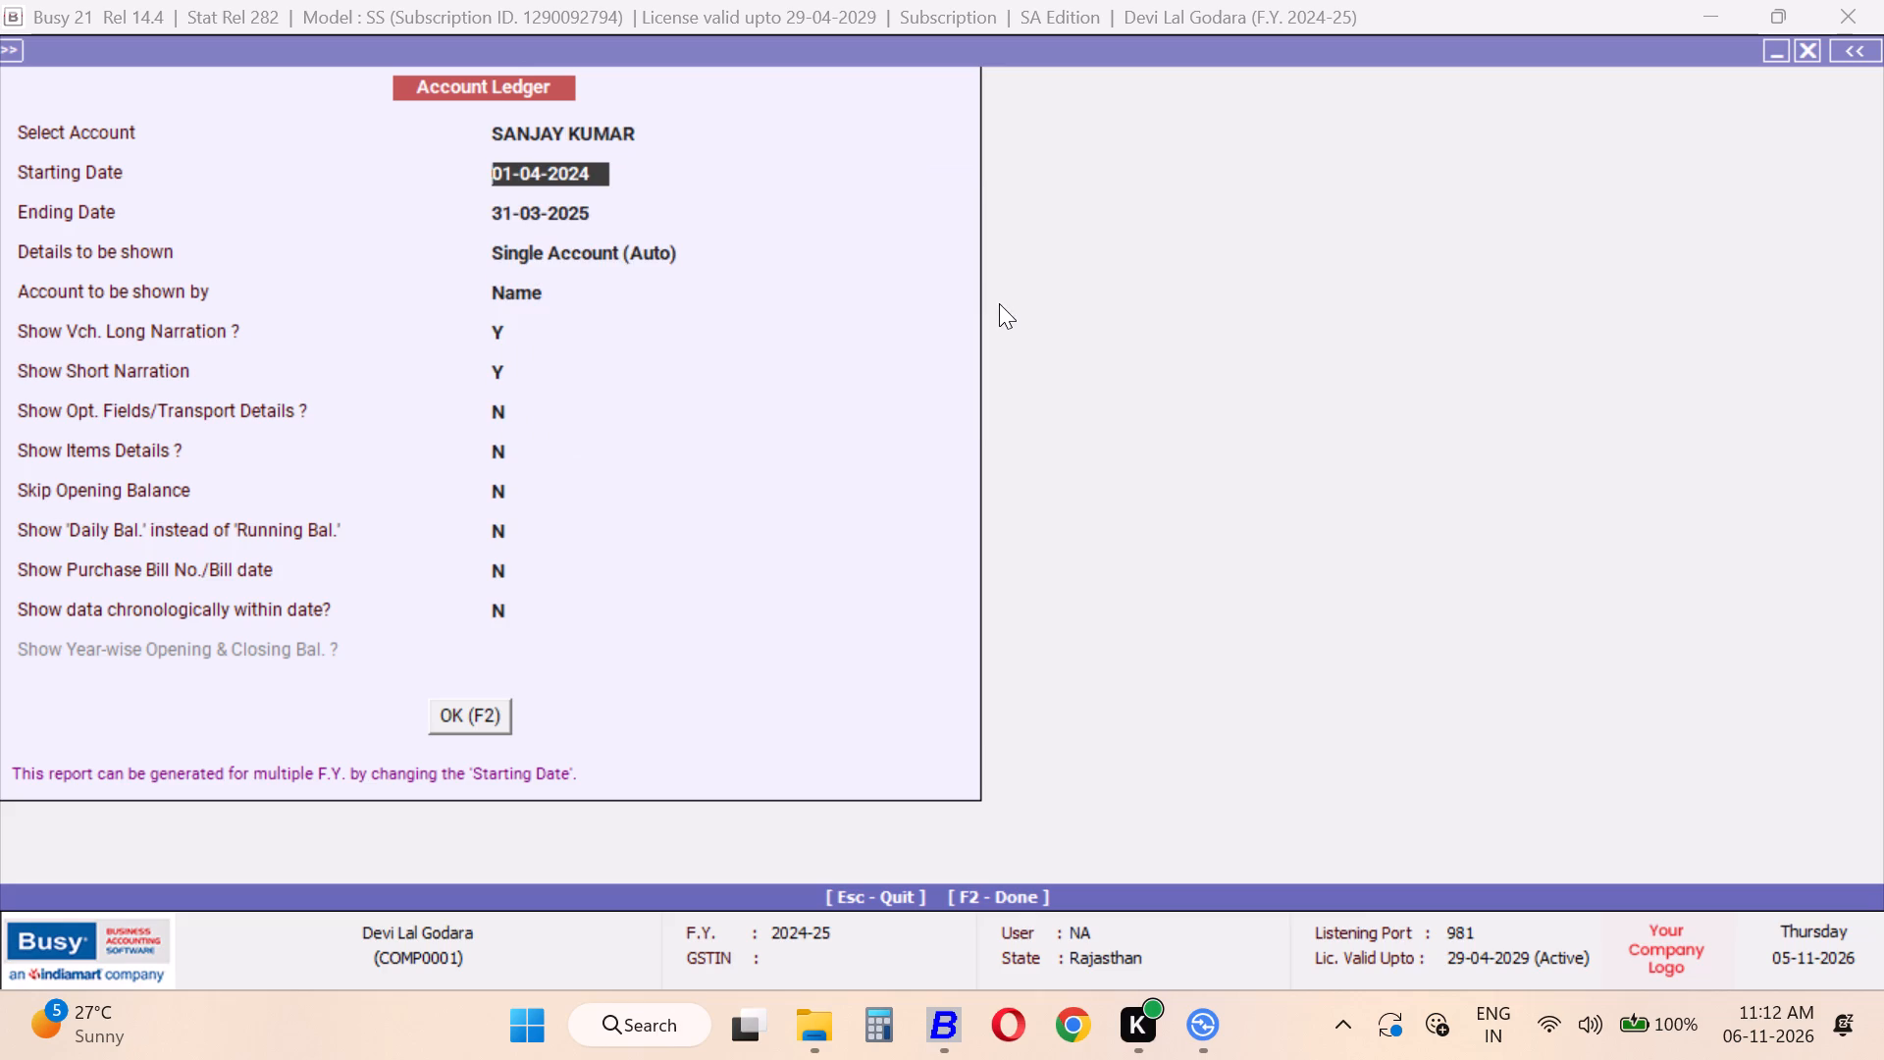
key("F2")
key("Escape")
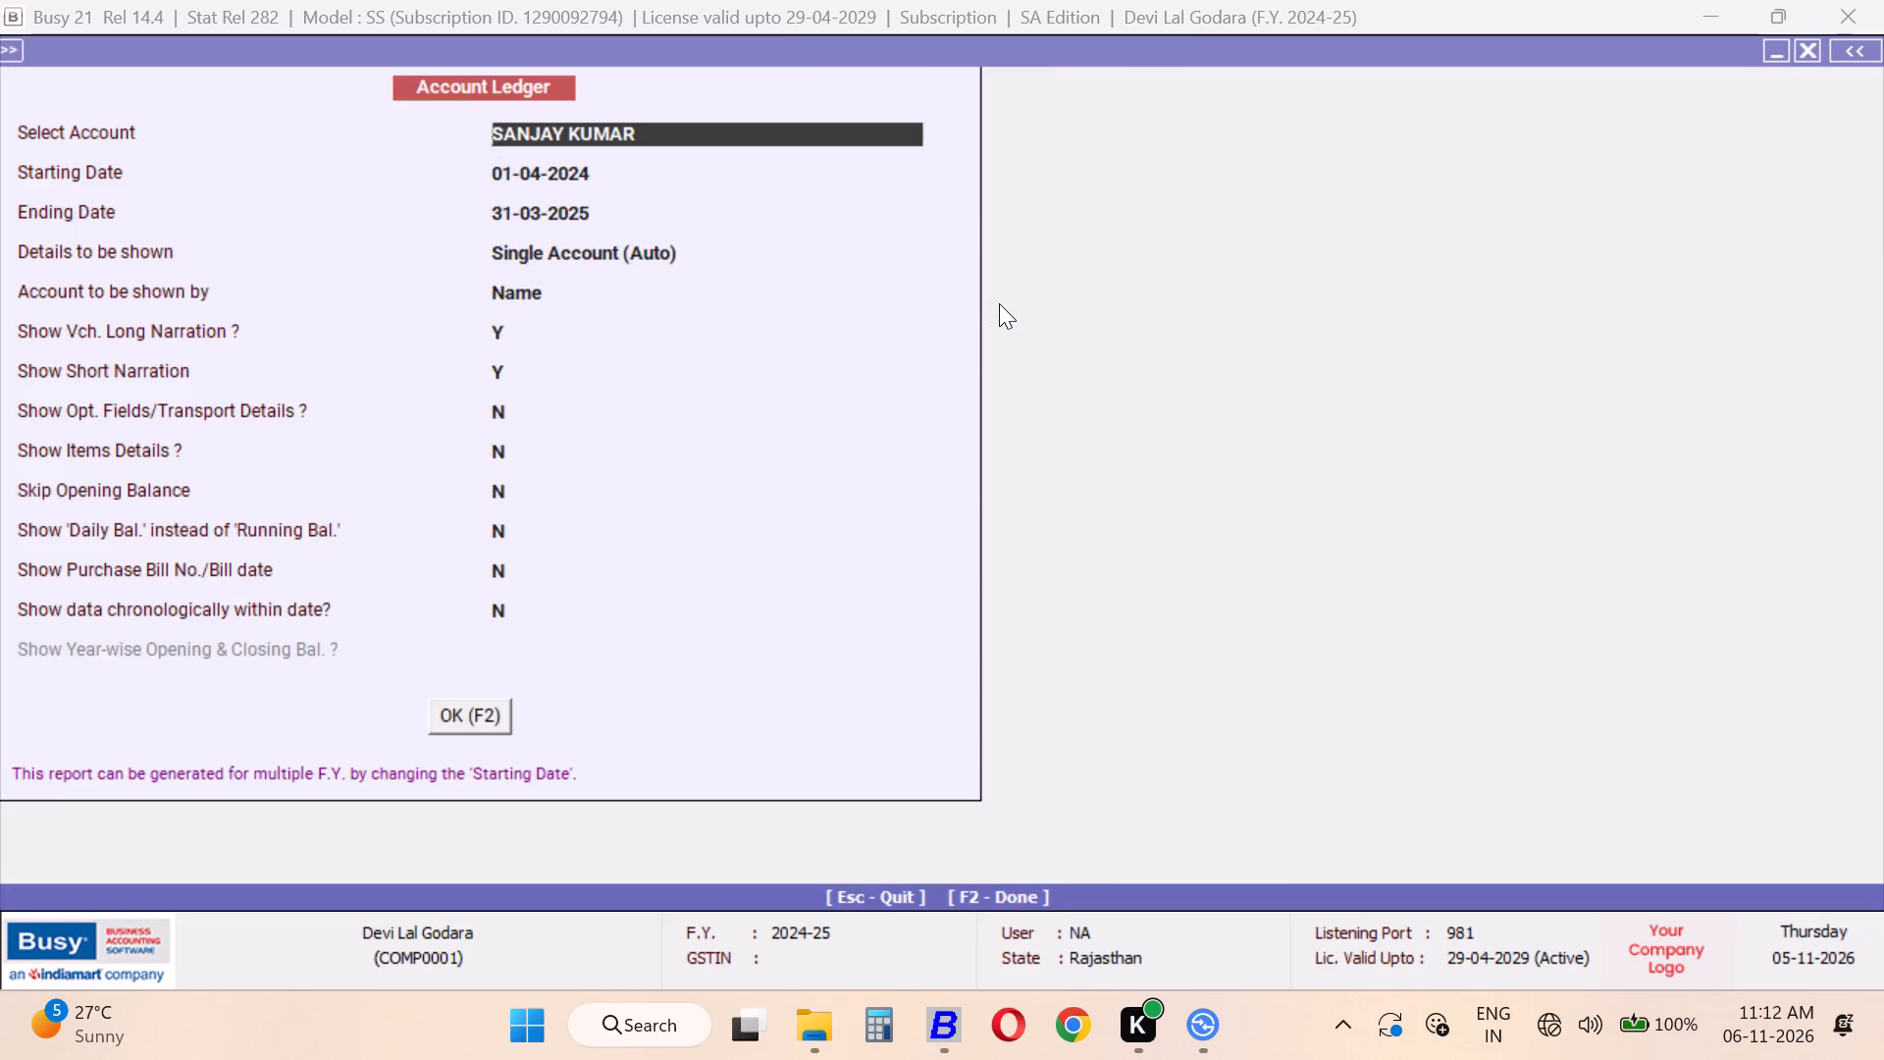
key("Escape")
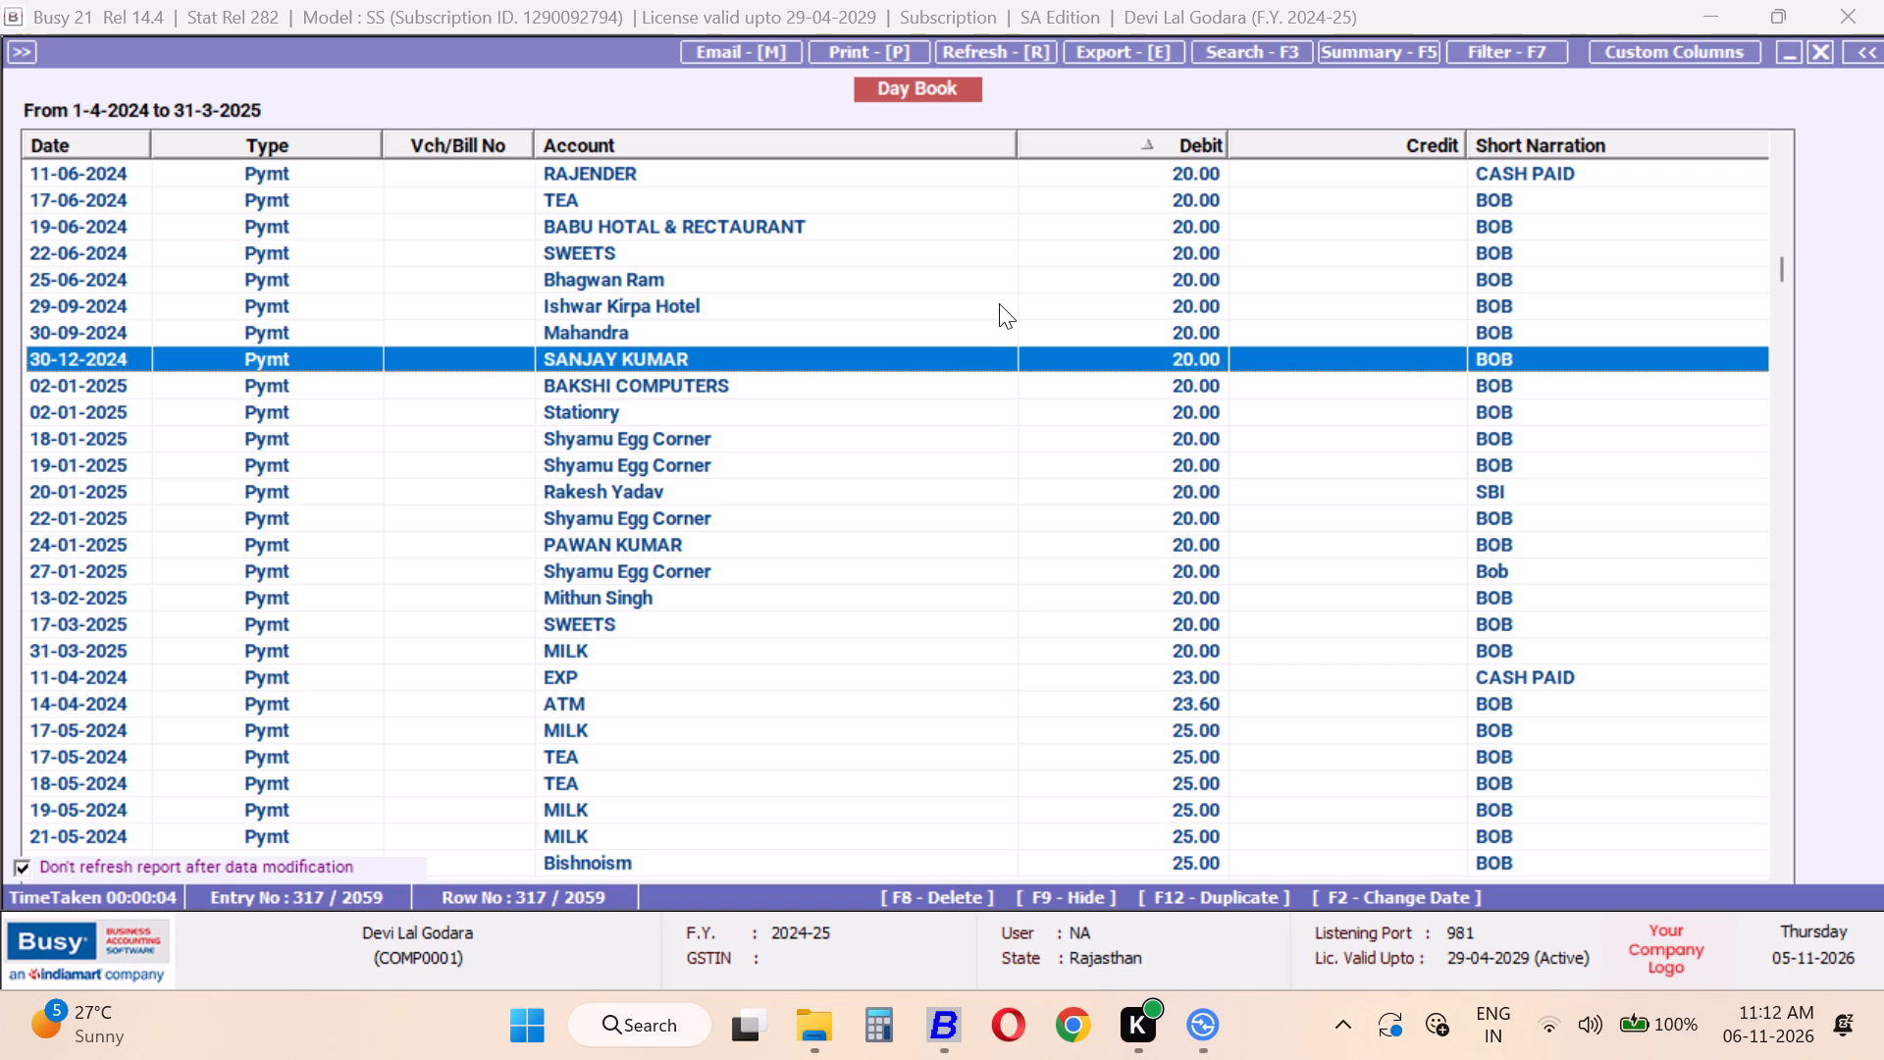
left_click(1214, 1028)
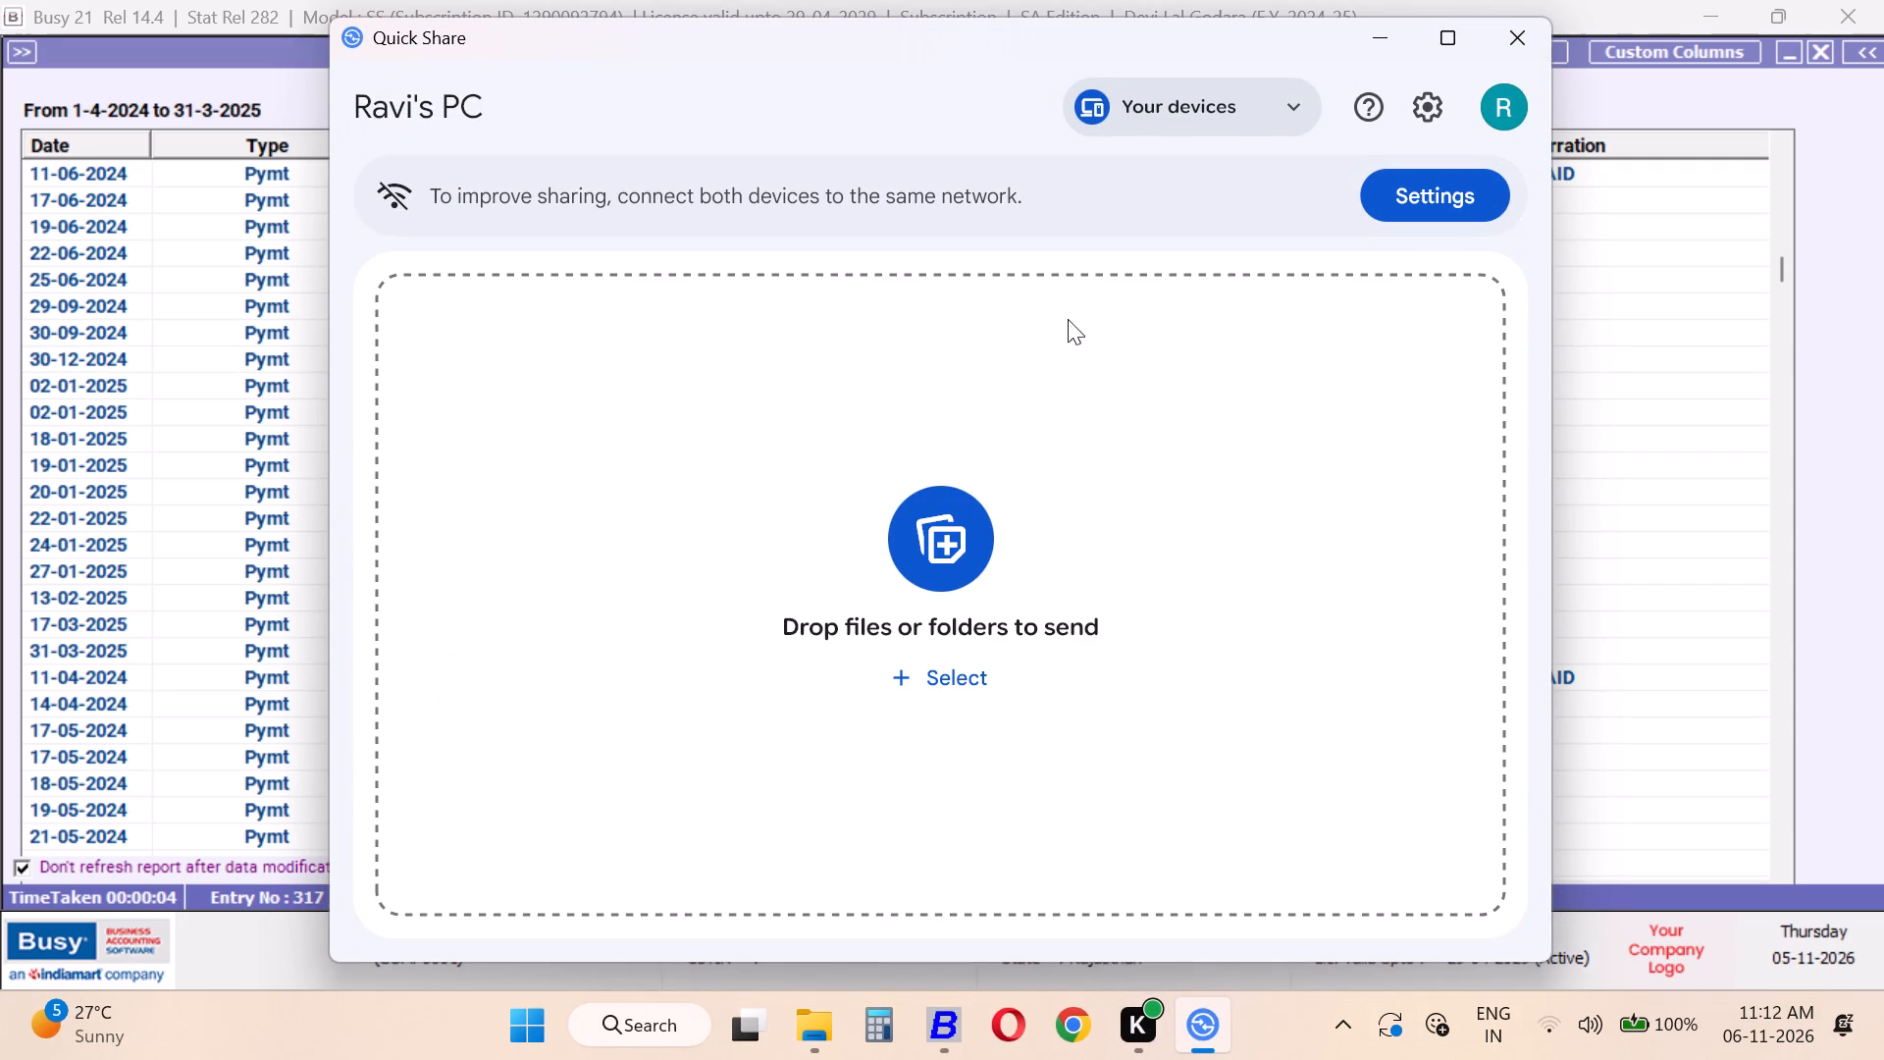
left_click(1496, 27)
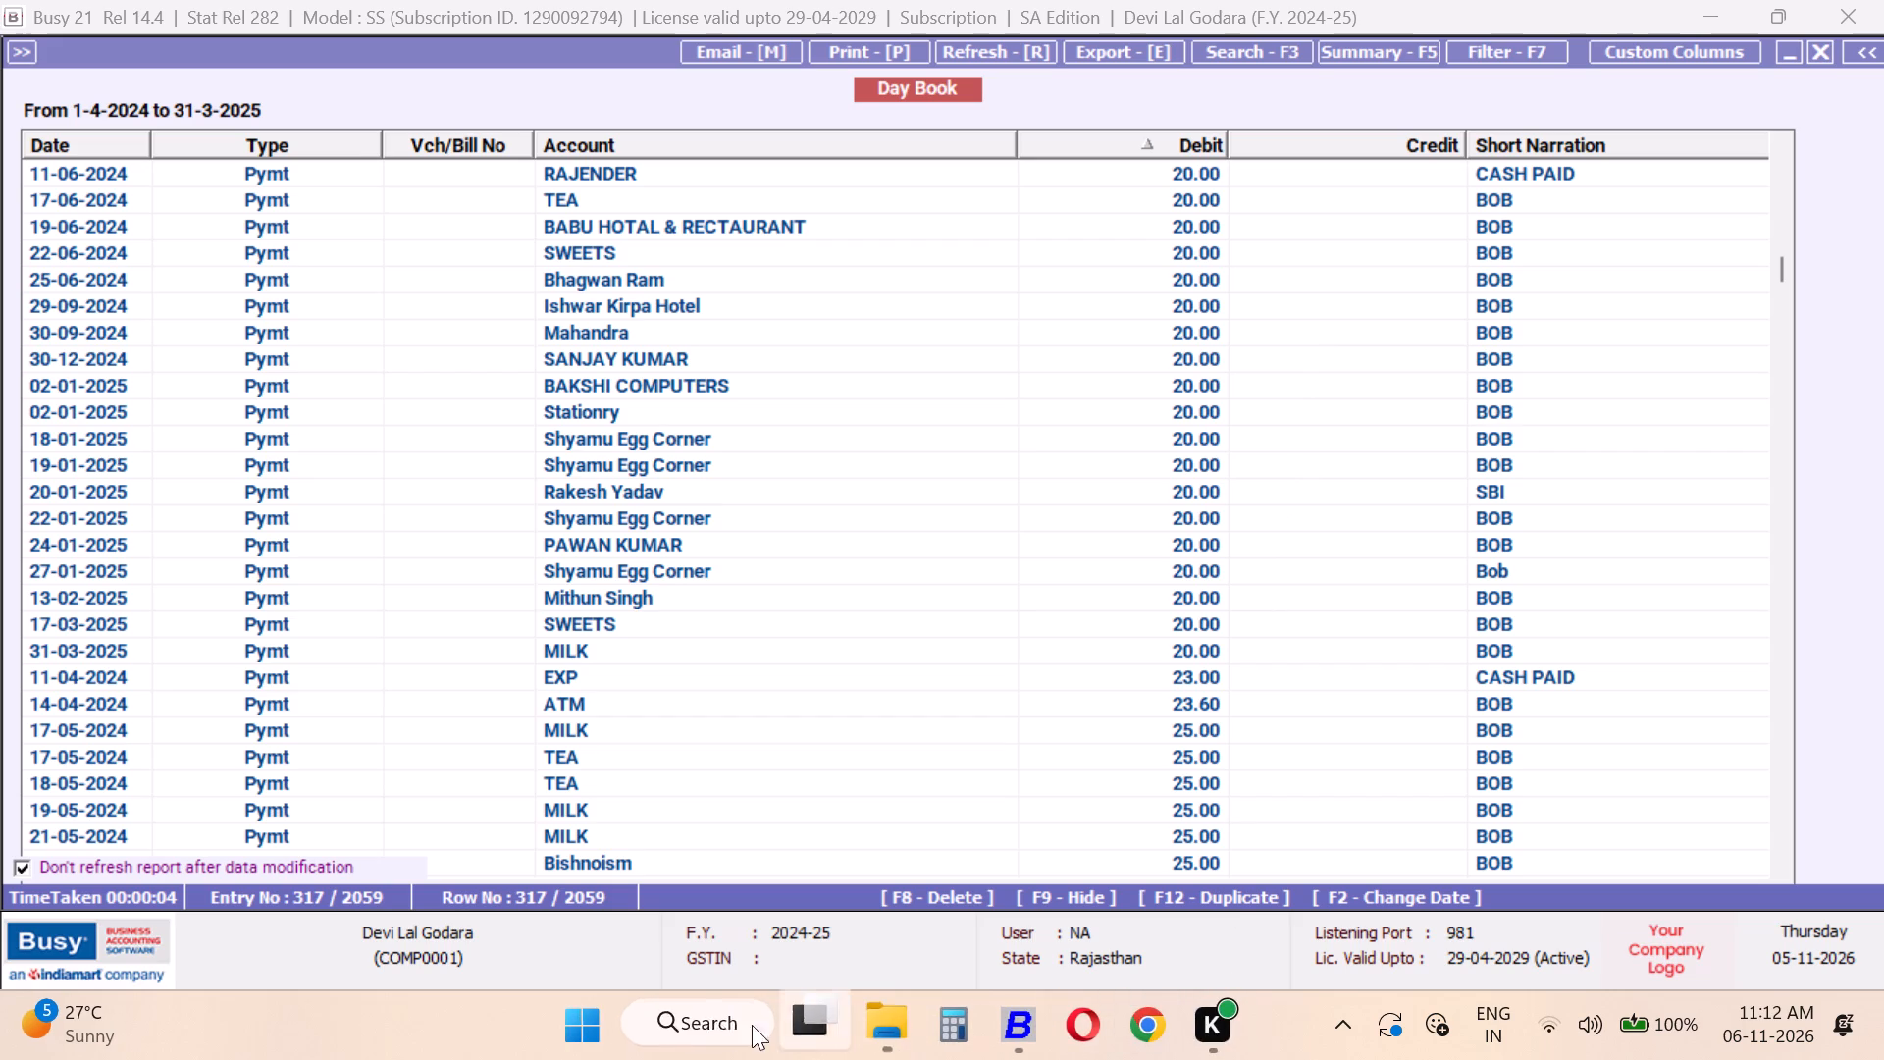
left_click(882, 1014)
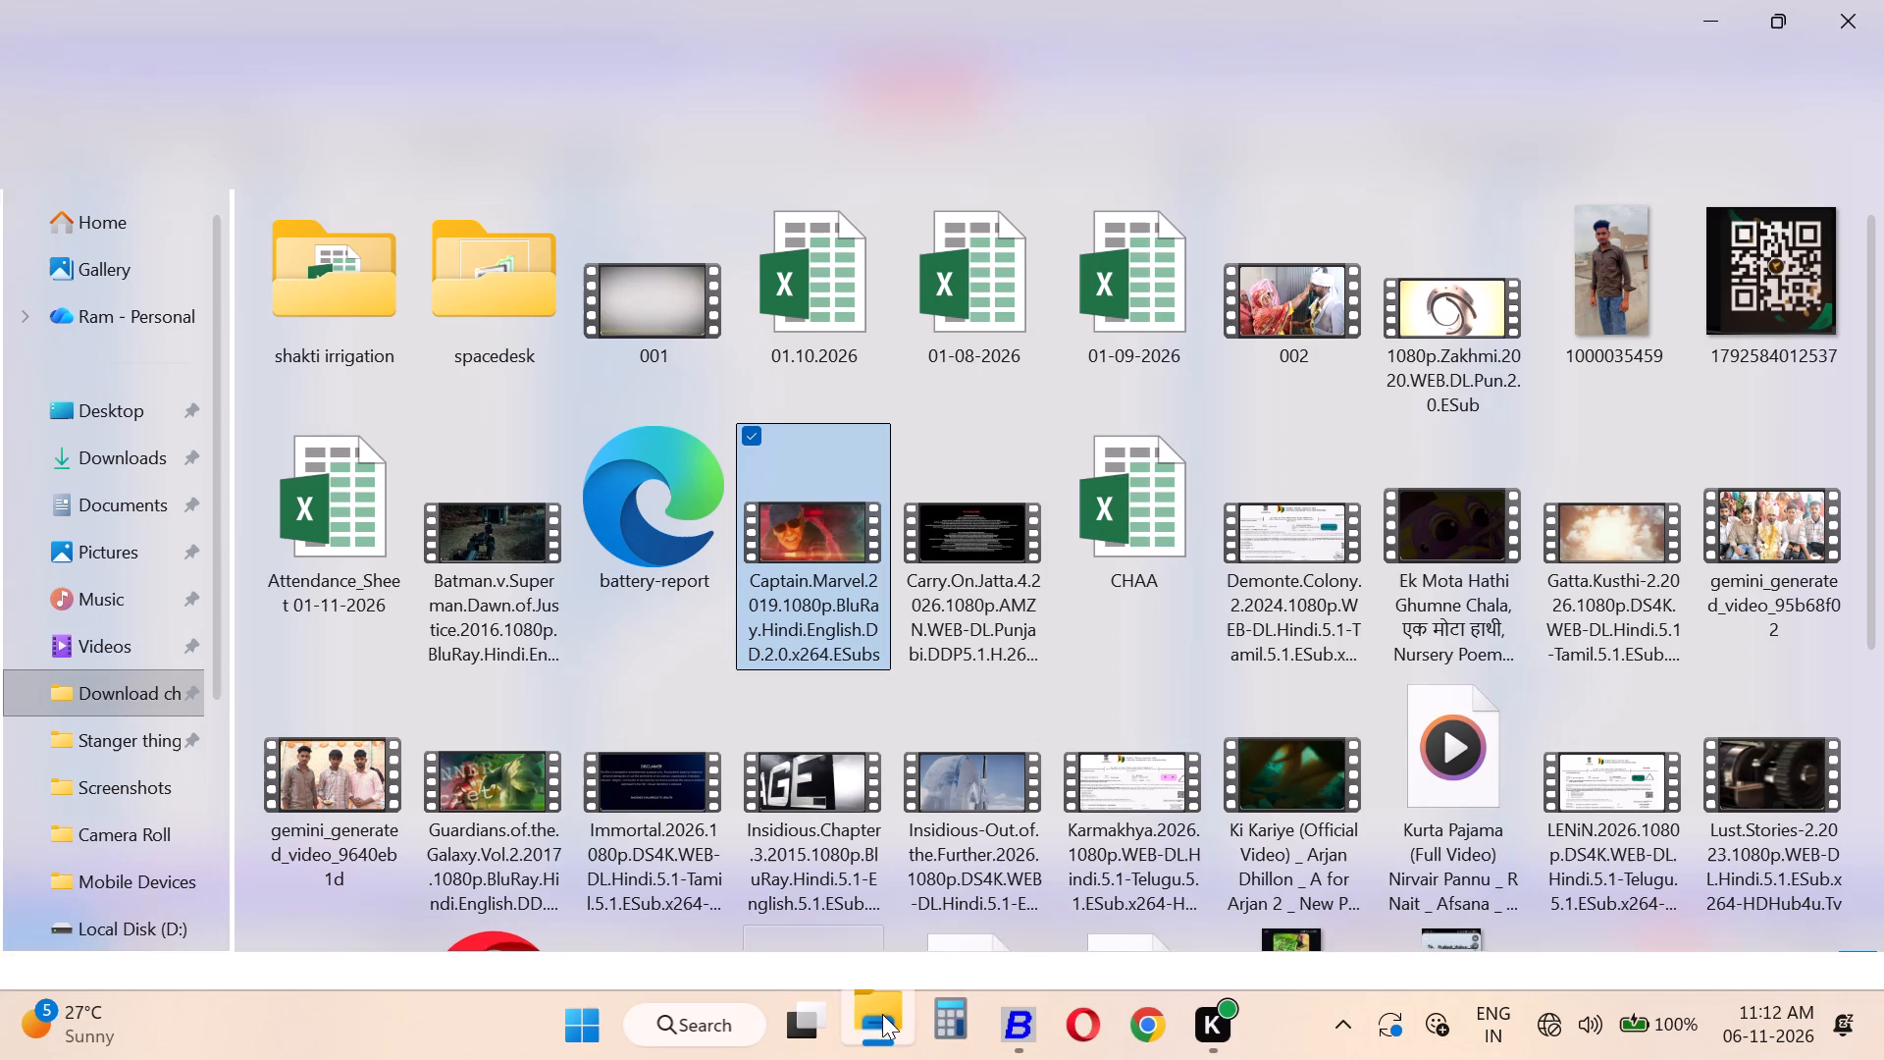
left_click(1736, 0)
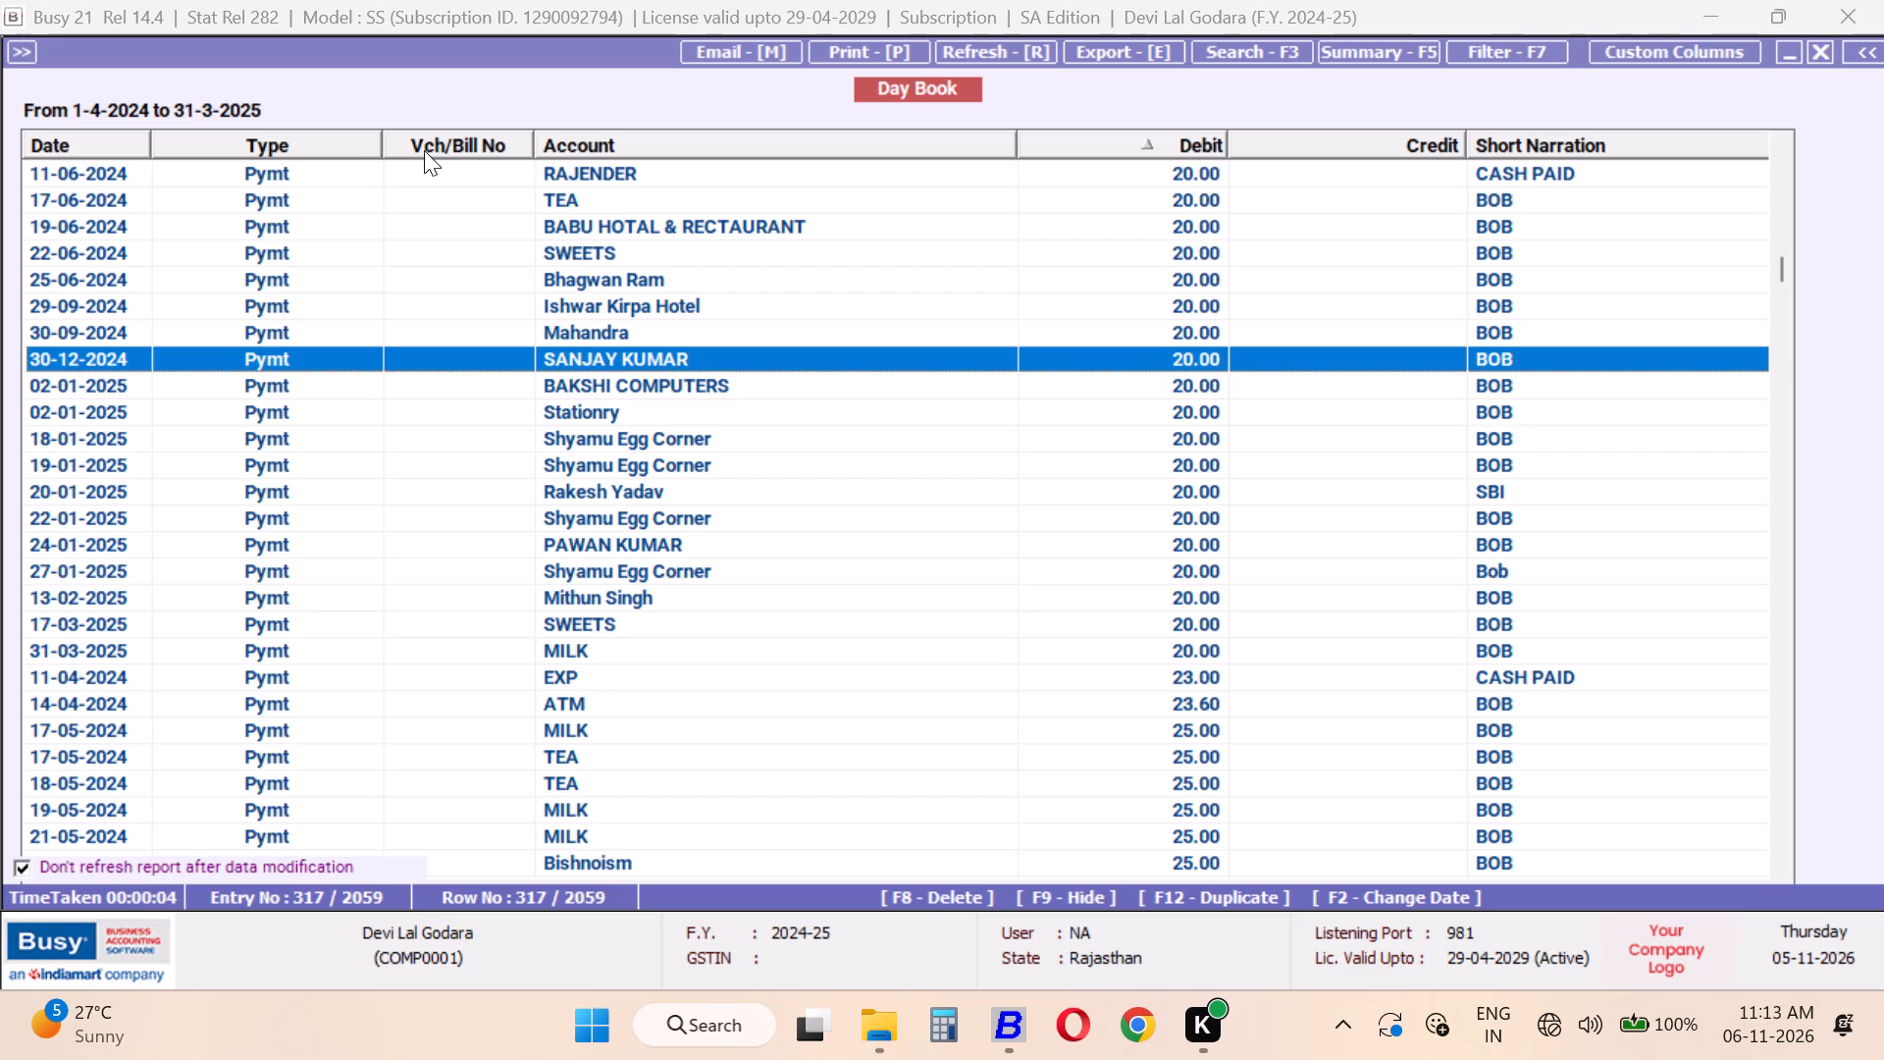
Change the debit account of the 20.00 BAKSHI COMPUTERS payment voucher dated 02-01-2025 to EXP and save it.
key("Down")
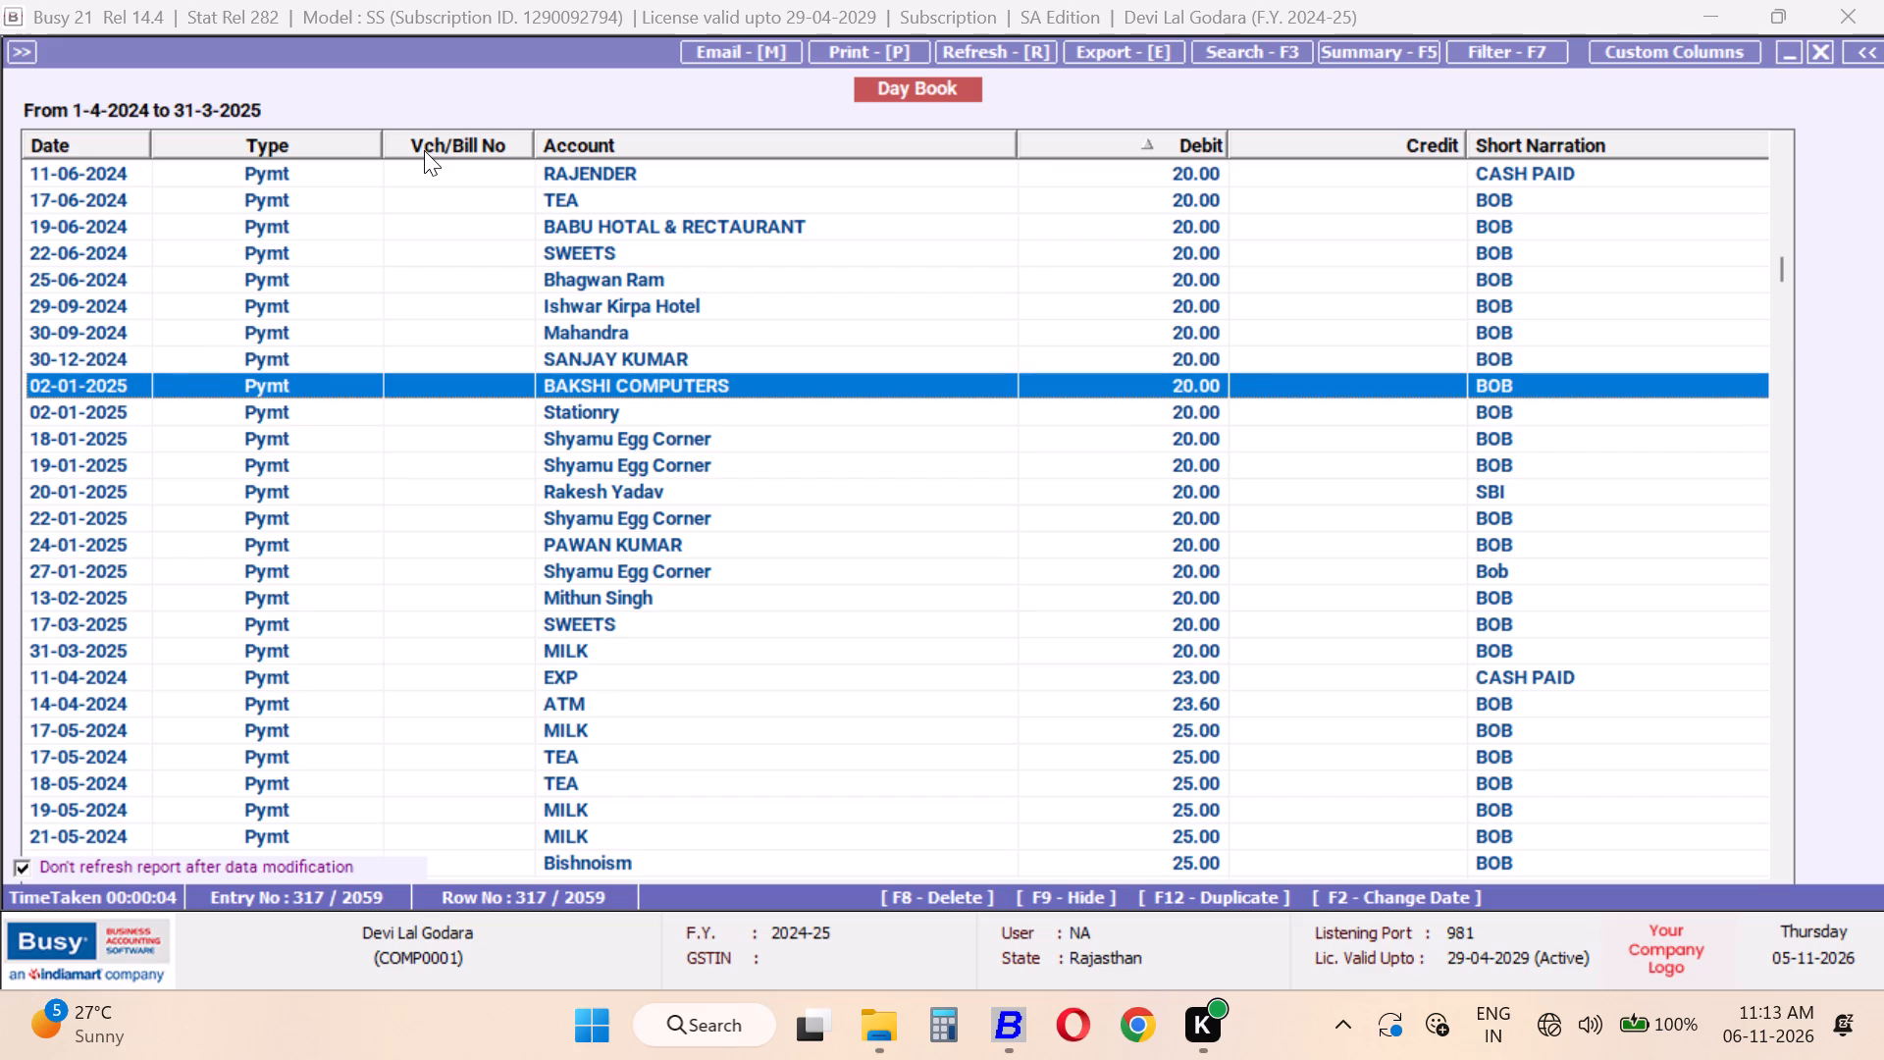
key("Return")
key("Return")
key("Tab")
key("Return")
key("Tab")
key("Return")
key("Tab")
key("Return")
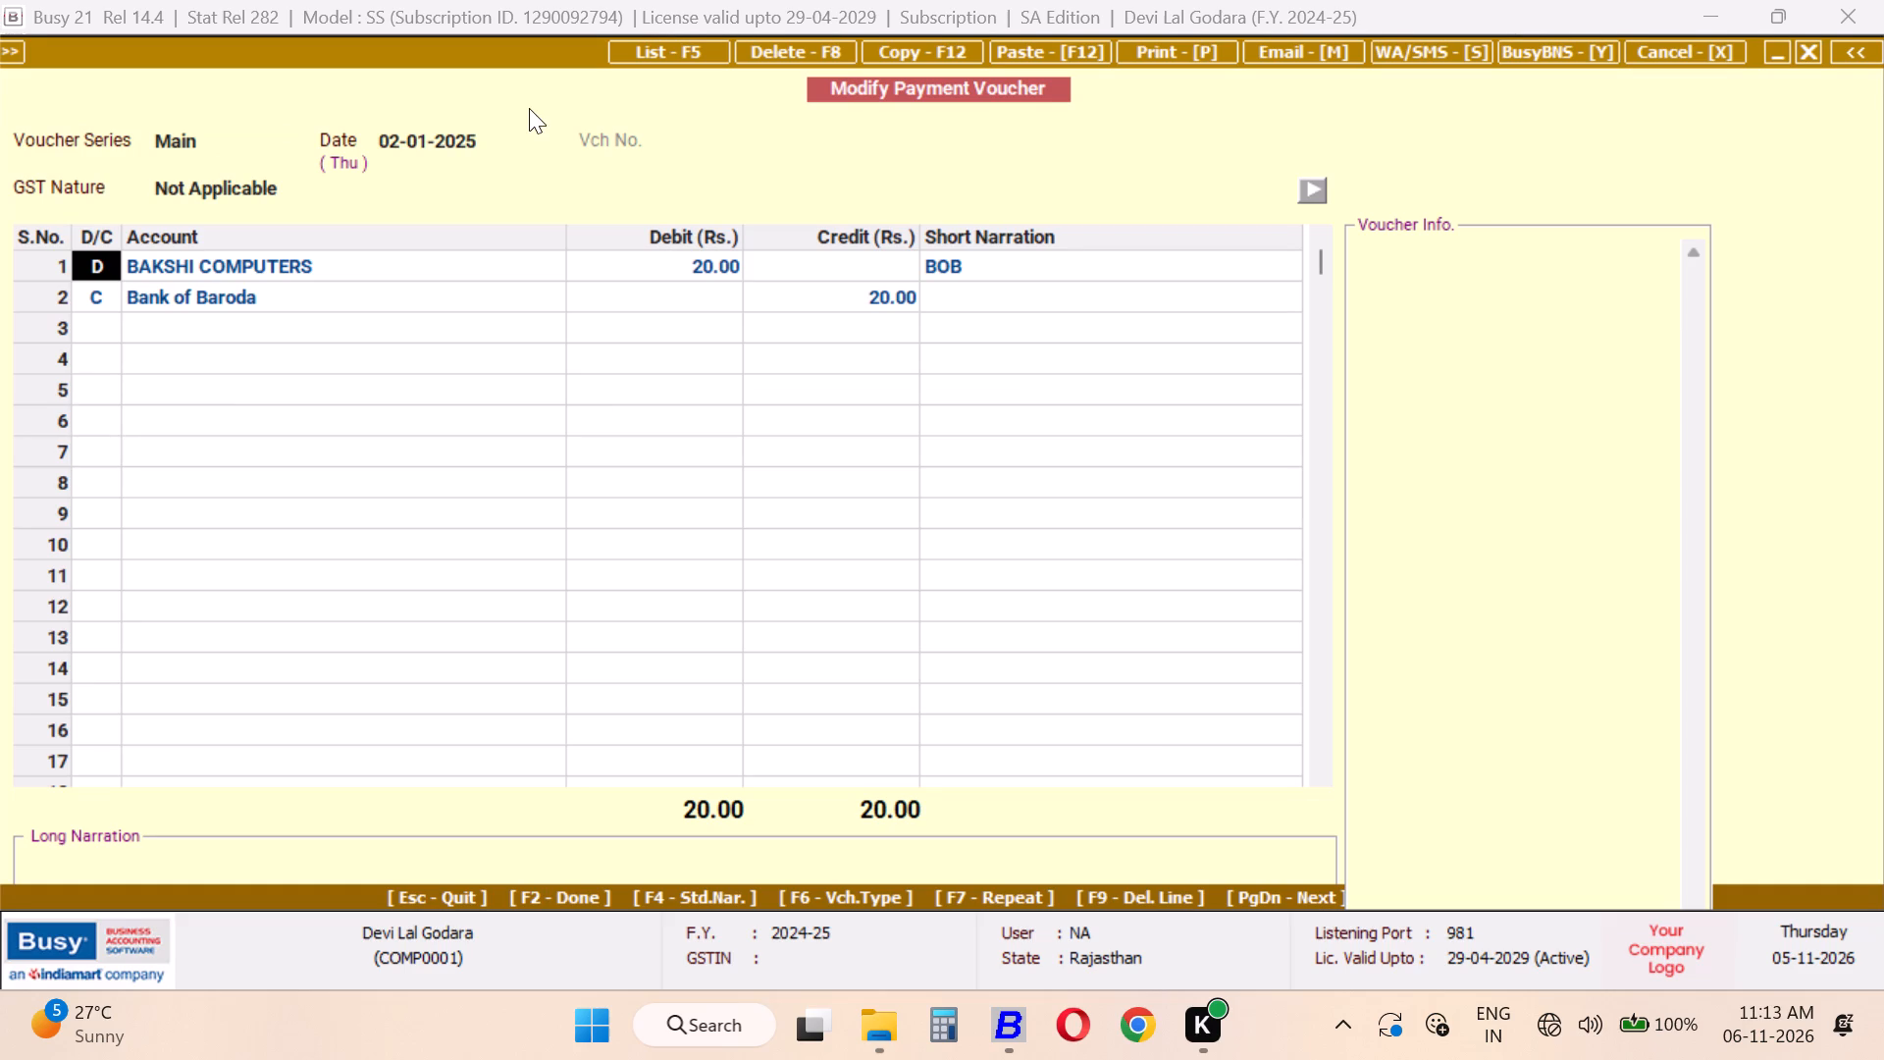
type("EX")
key("Return")
key("Return")
key("Return")
key("Return")
key("Return")
key("Return")
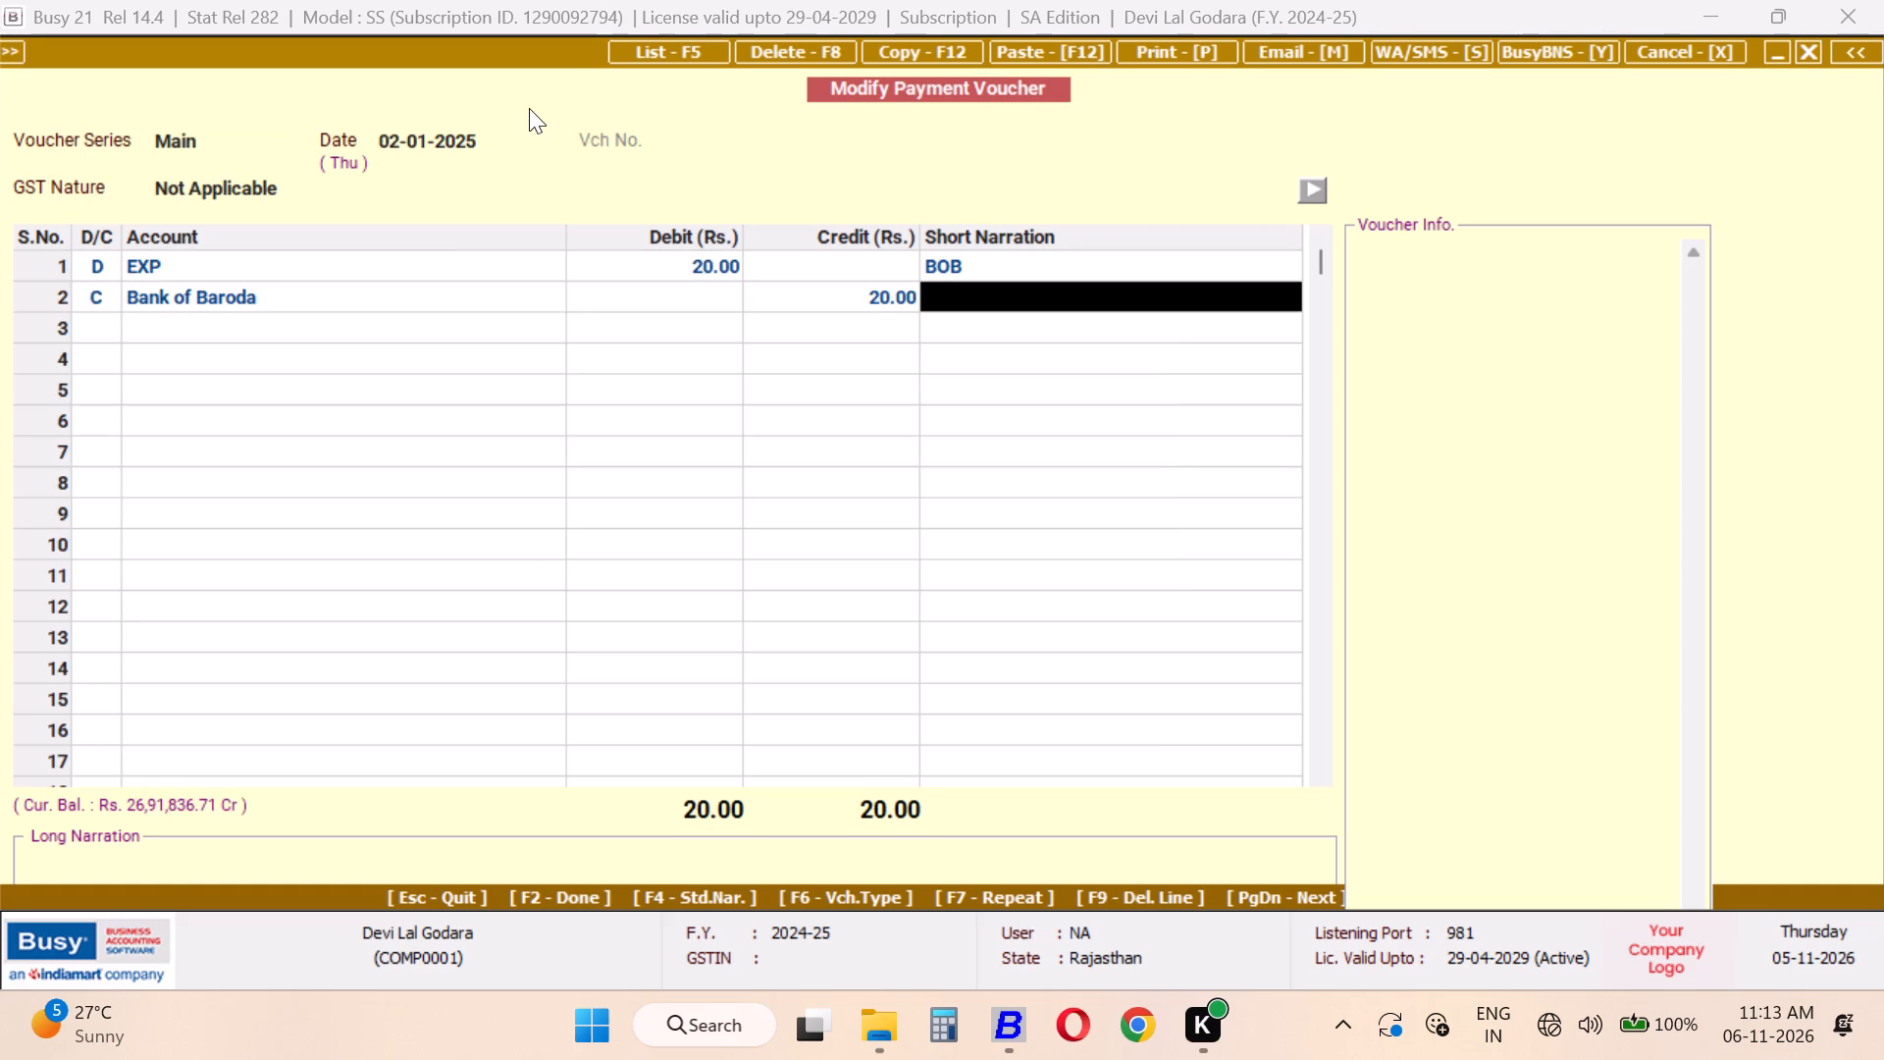
key("Return")
key("Tab")
key("Return")
key("Tab")
key("Tab")
key("Return")
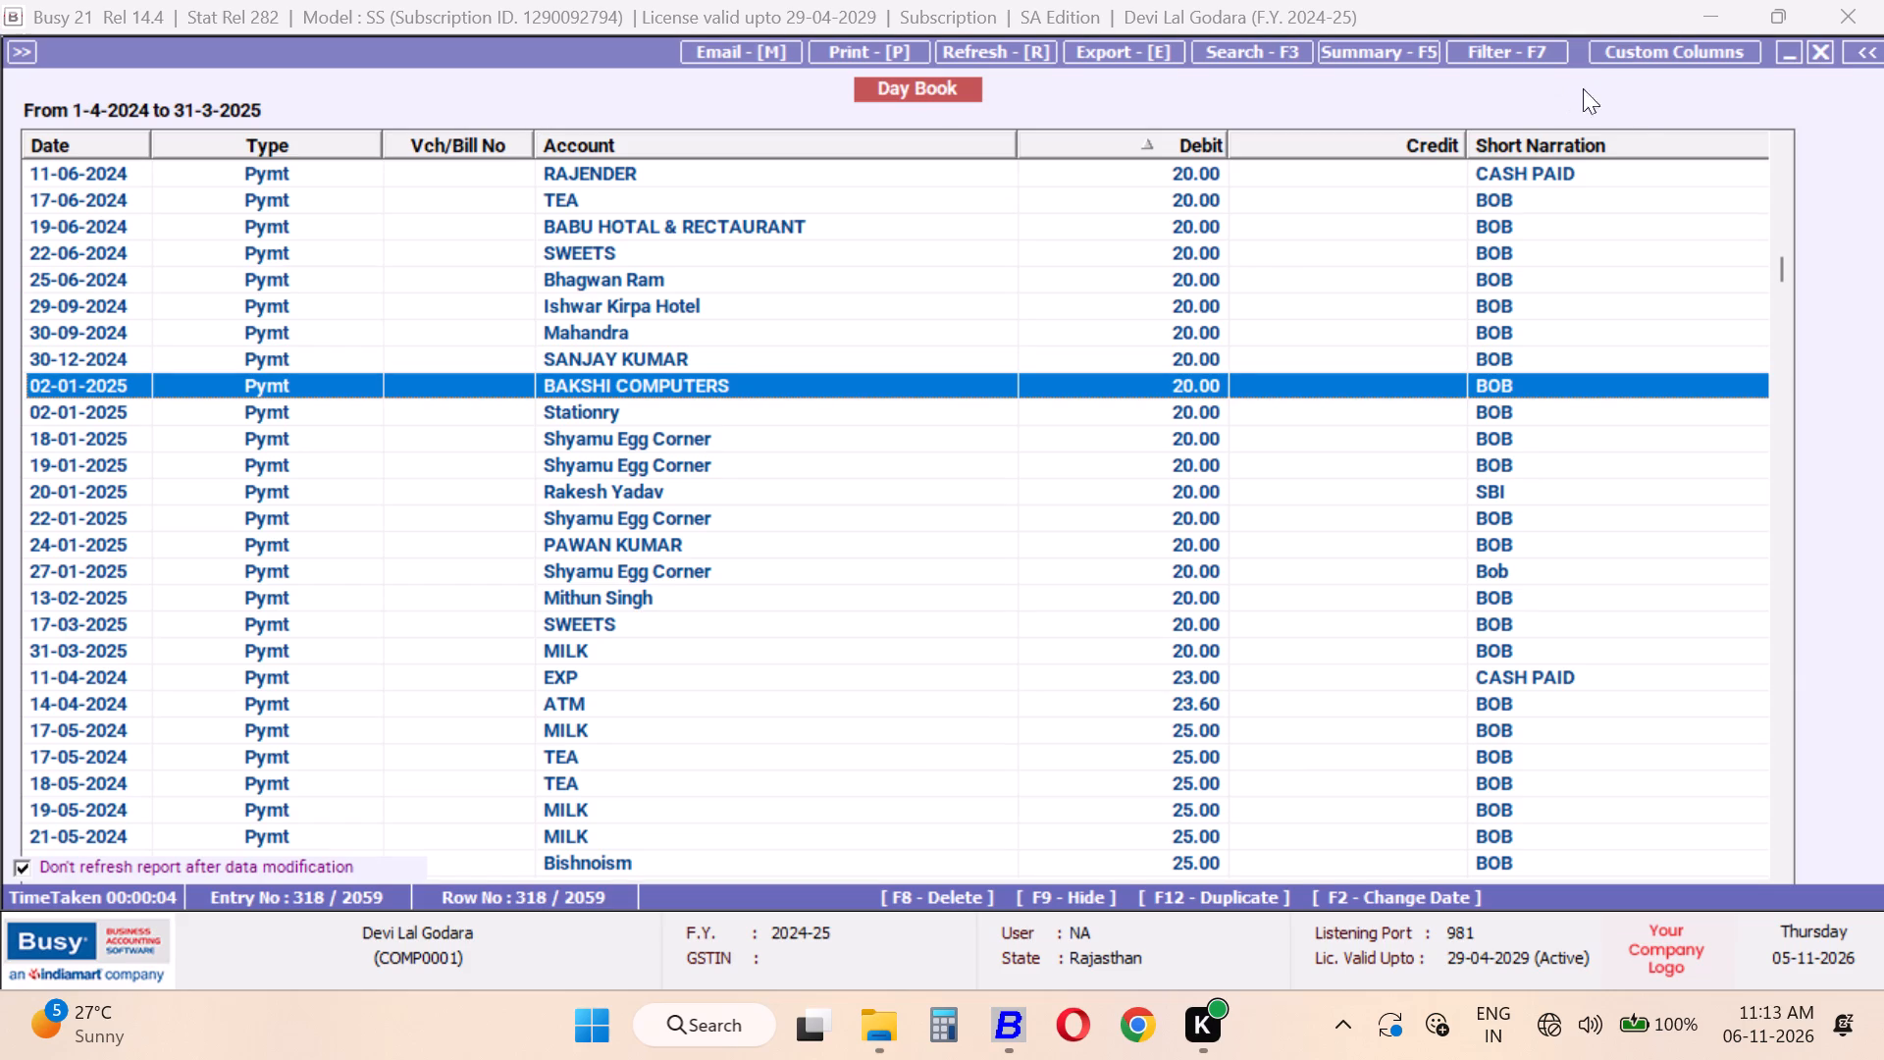
Connect the computer to the R3ALM3 Wi-Fi network.
left_click(1599, 1028)
left_click(1490, 464)
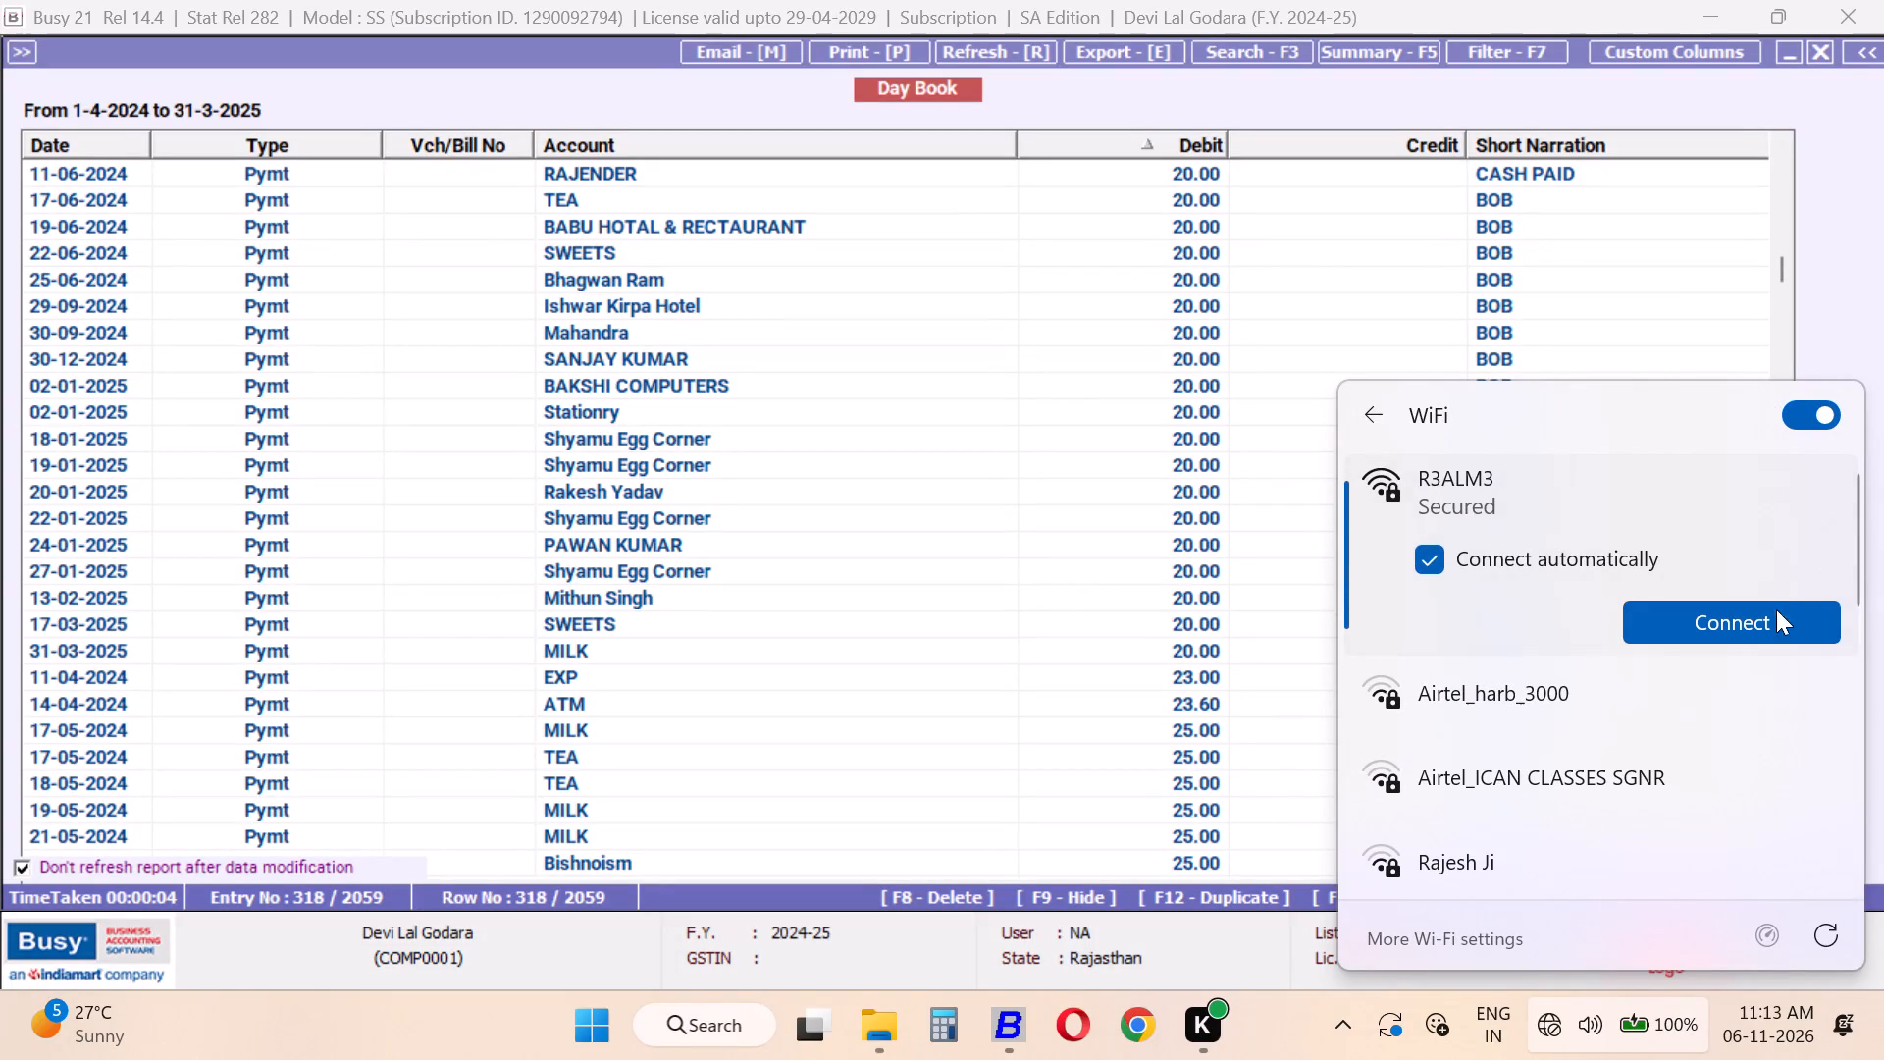
left_click(1789, 617)
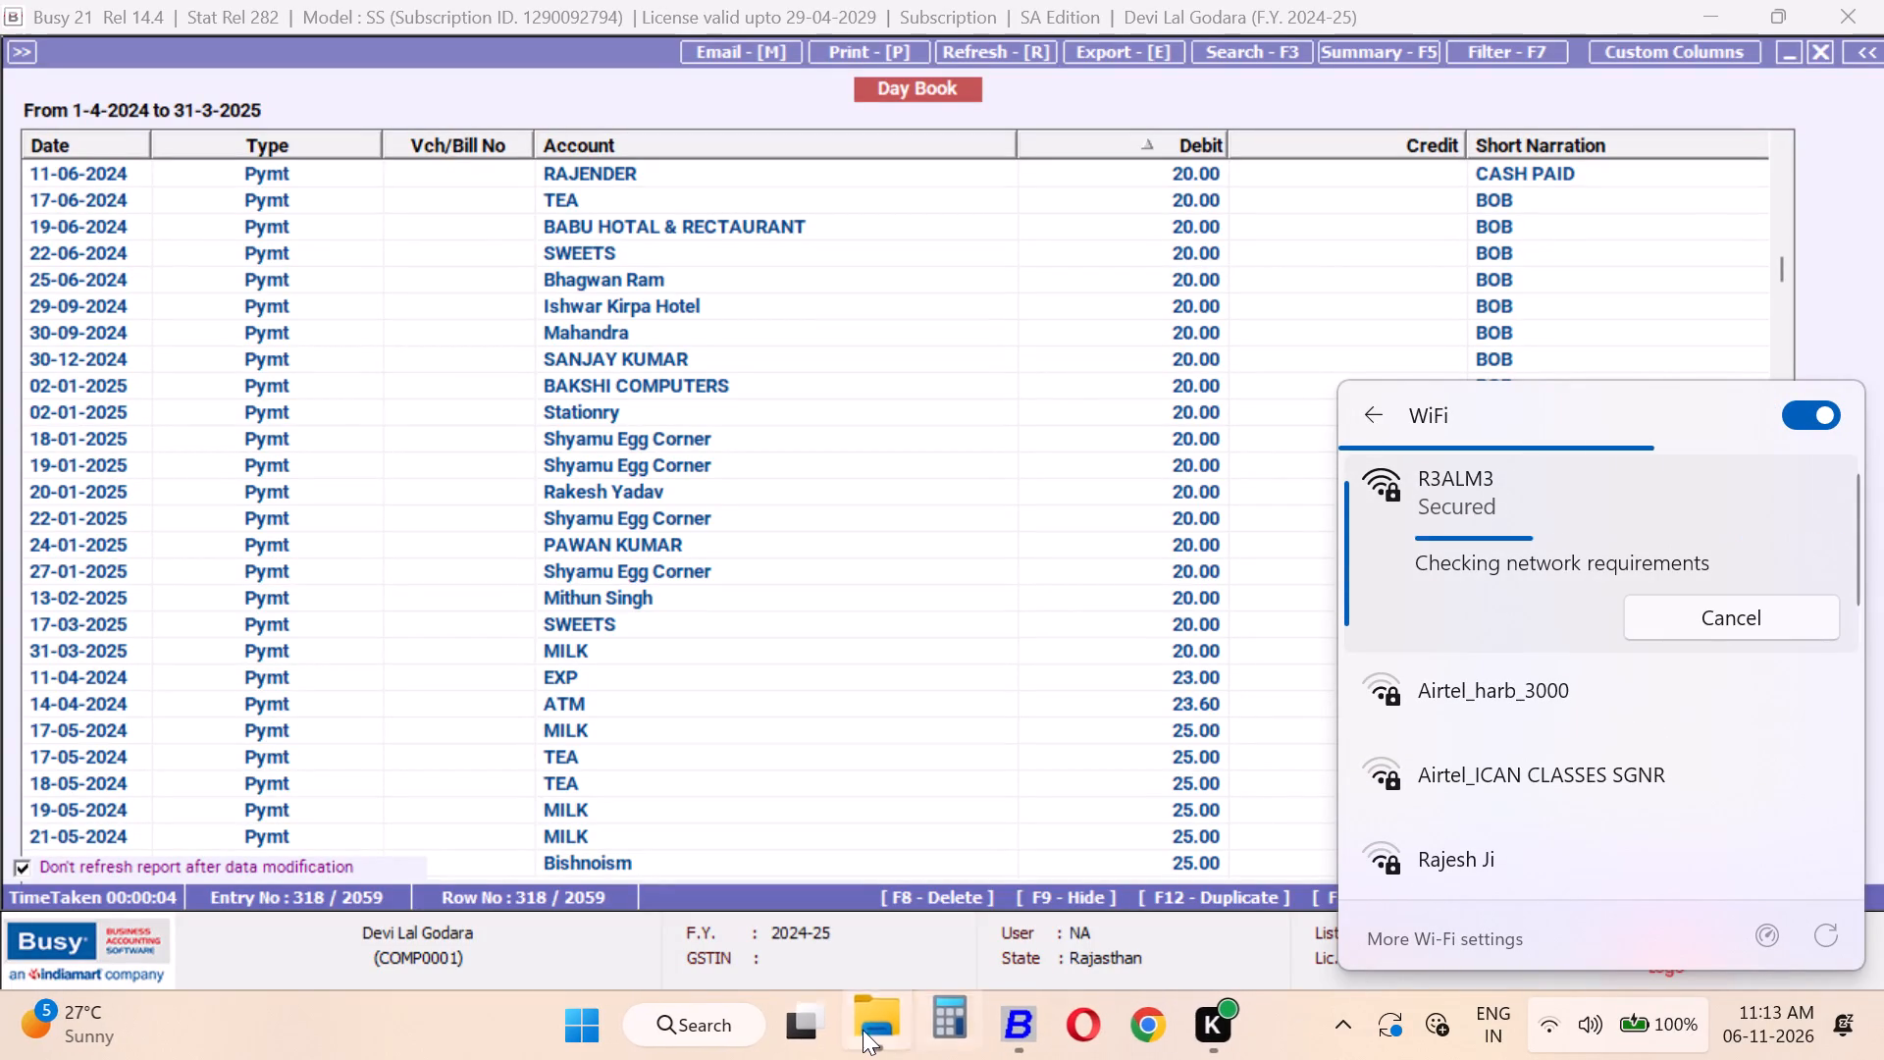
In File Explorer, share the Captain.Marvel.2019 video from the Download chrome folder to AMAN's PC through Quick Share.
left_click(860, 1030)
right_click(803, 532)
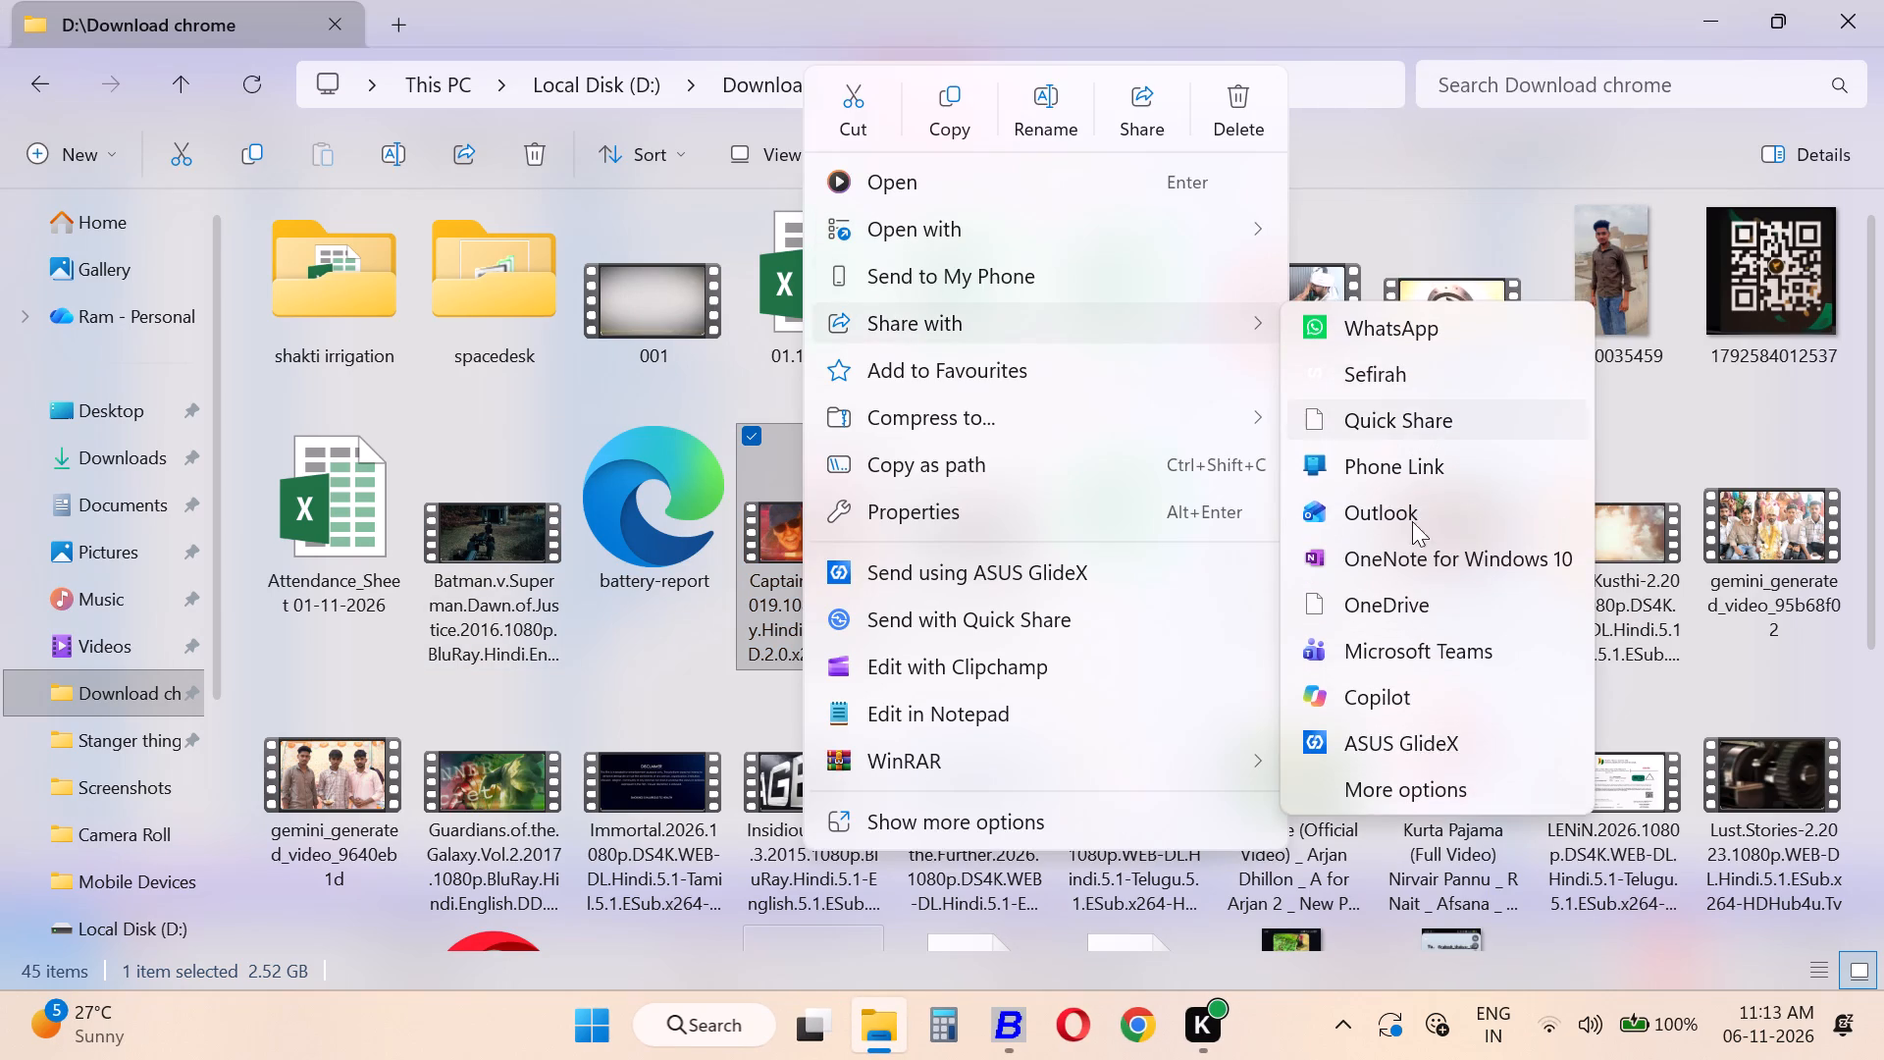
left_click(1437, 797)
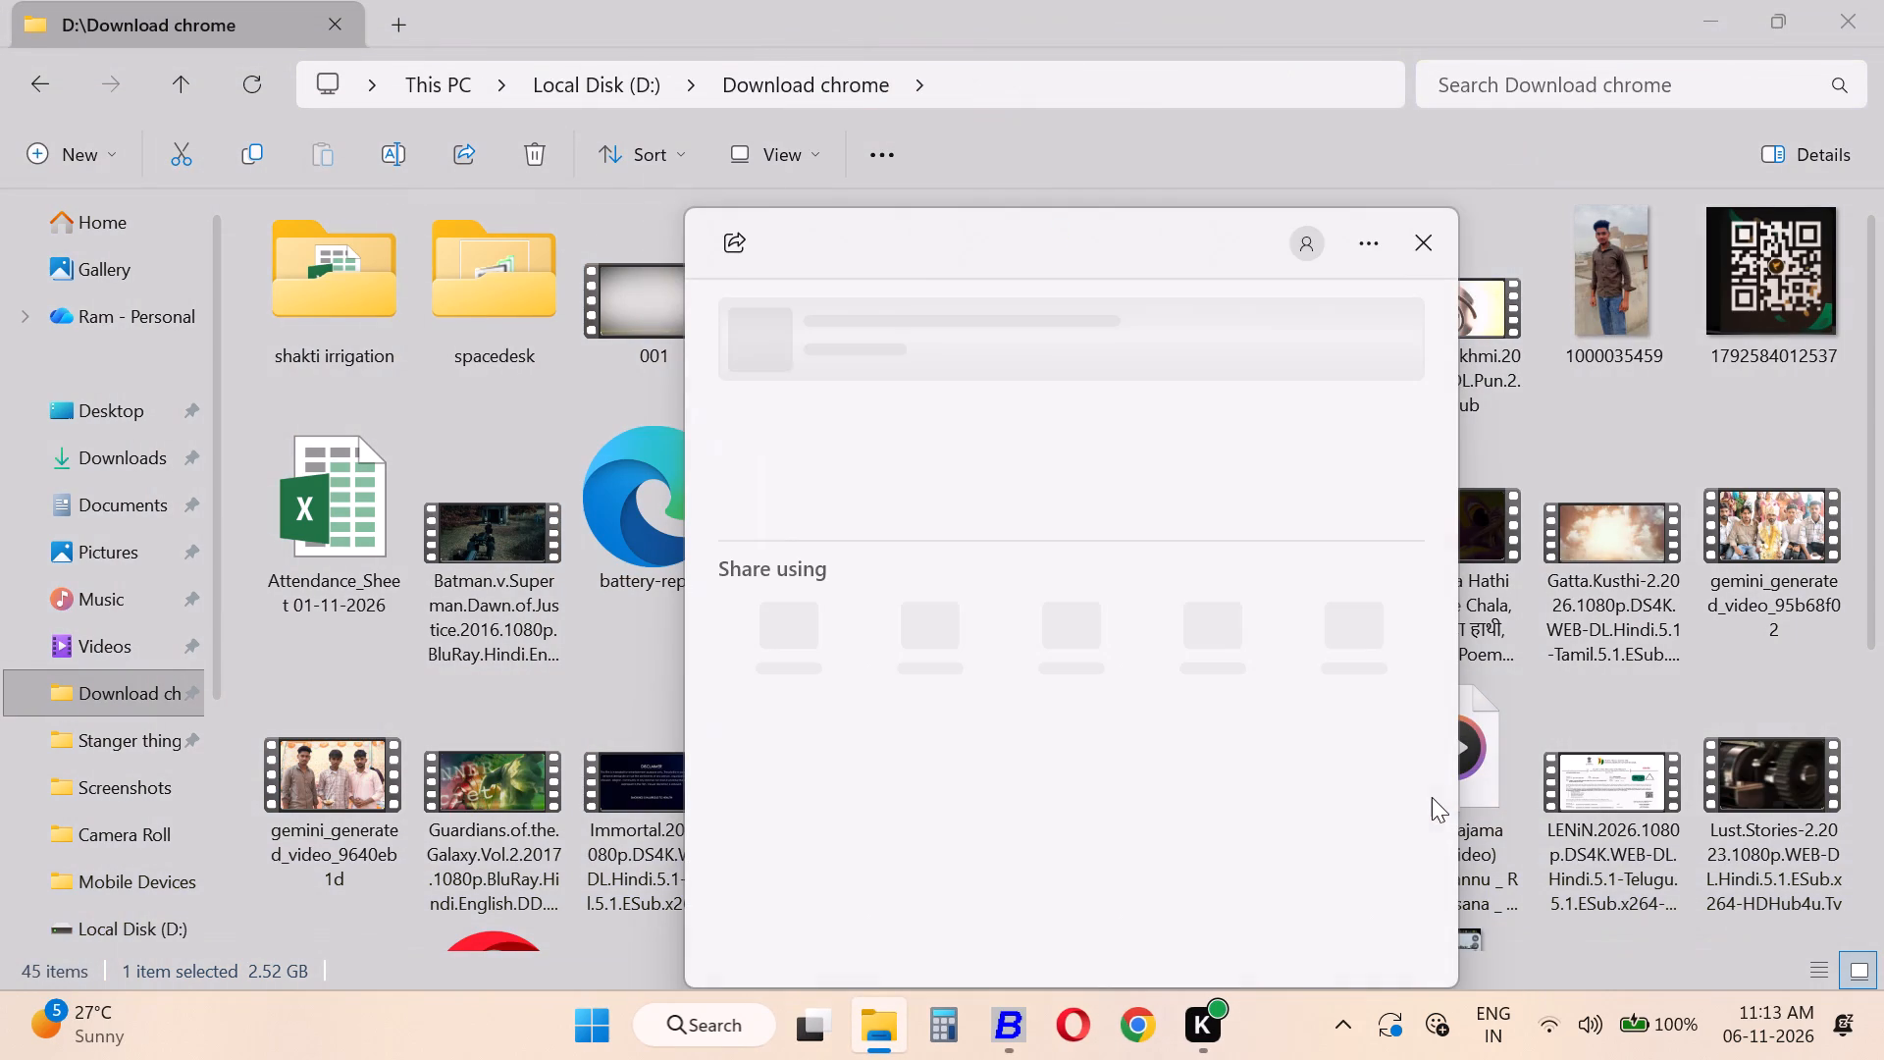
left_click(925, 681)
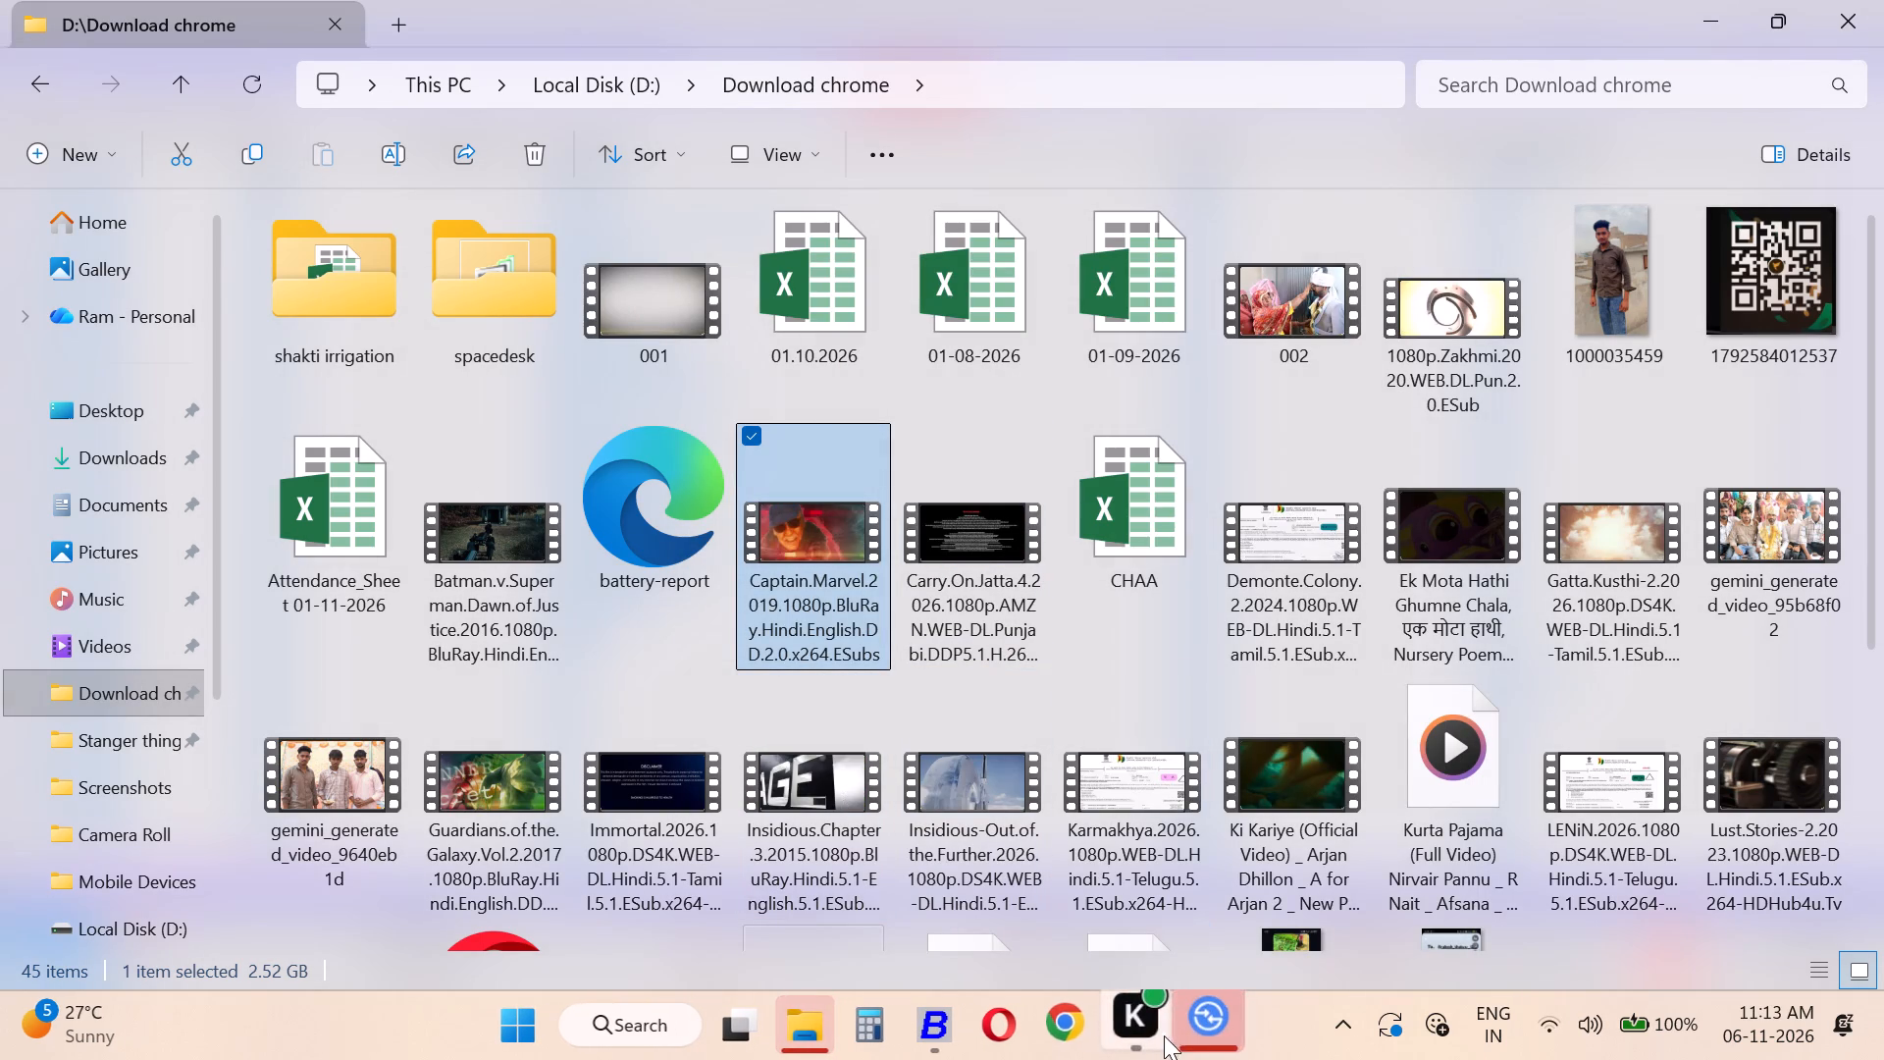
left_click(1201, 1031)
left_click(450, 780)
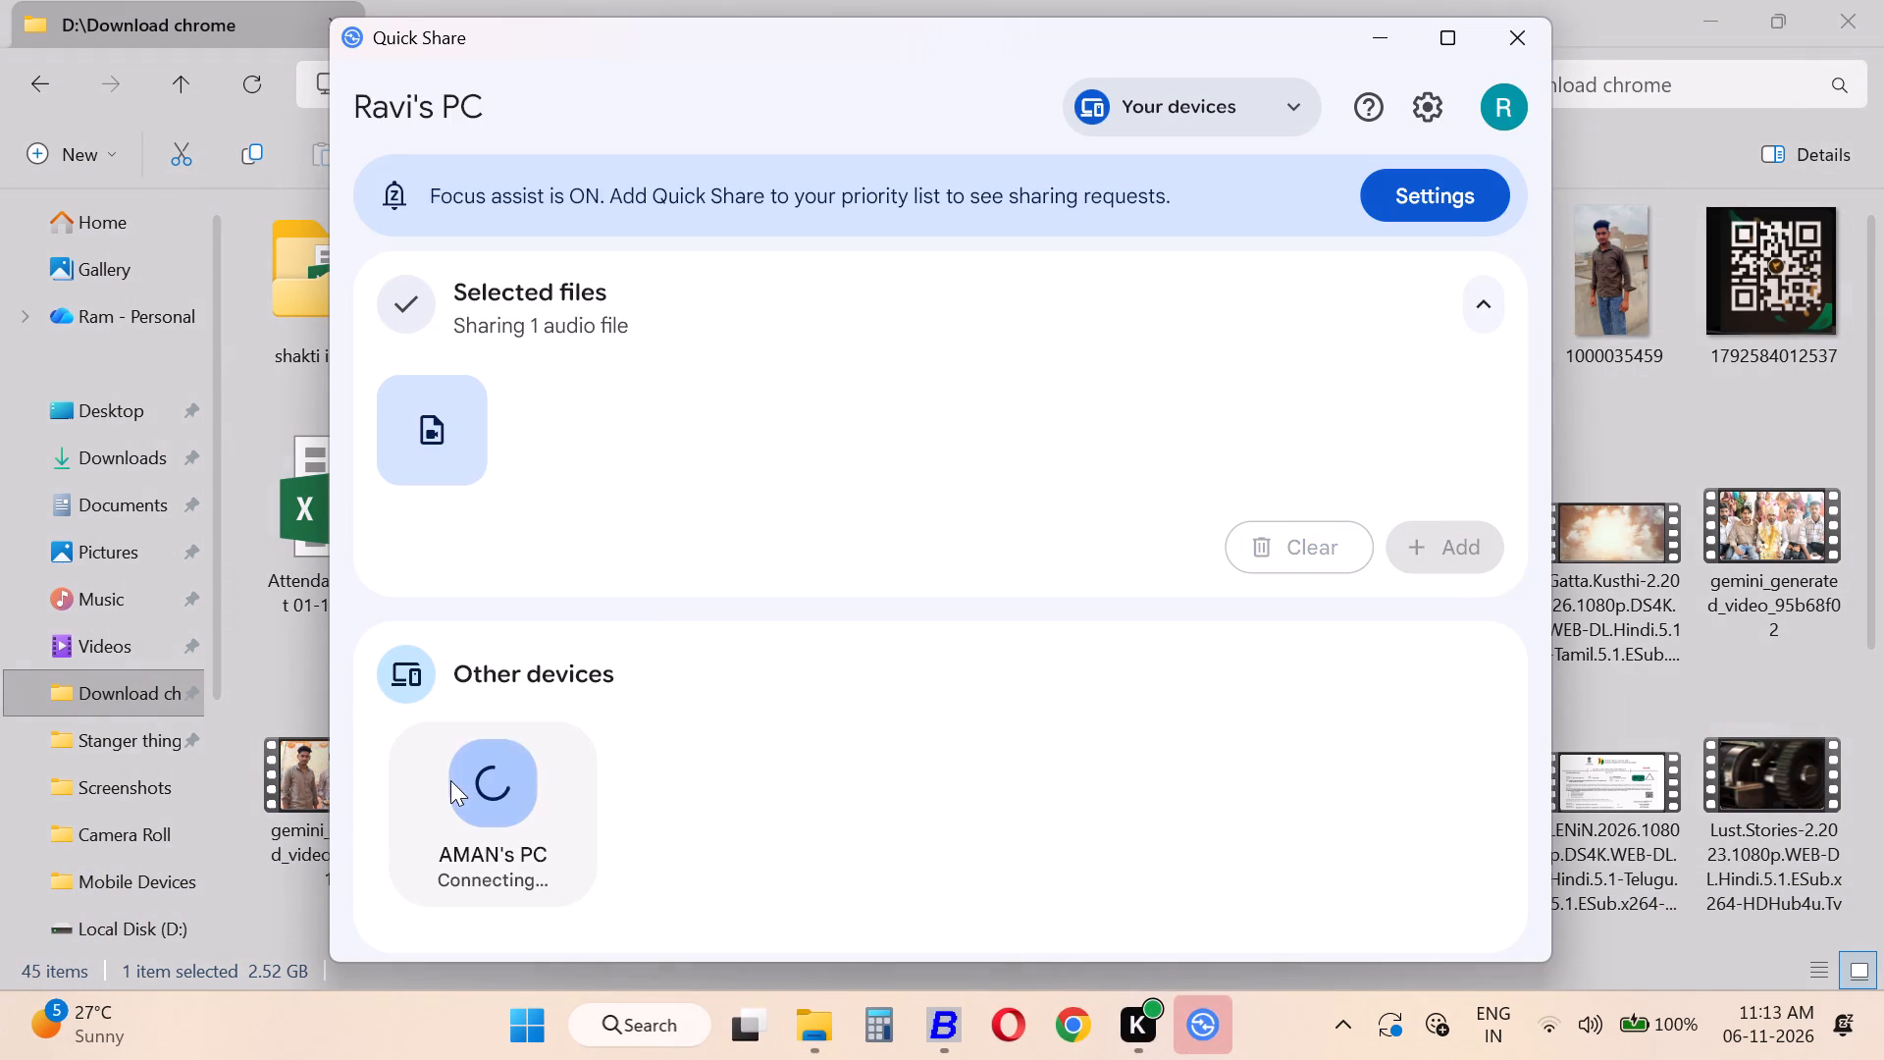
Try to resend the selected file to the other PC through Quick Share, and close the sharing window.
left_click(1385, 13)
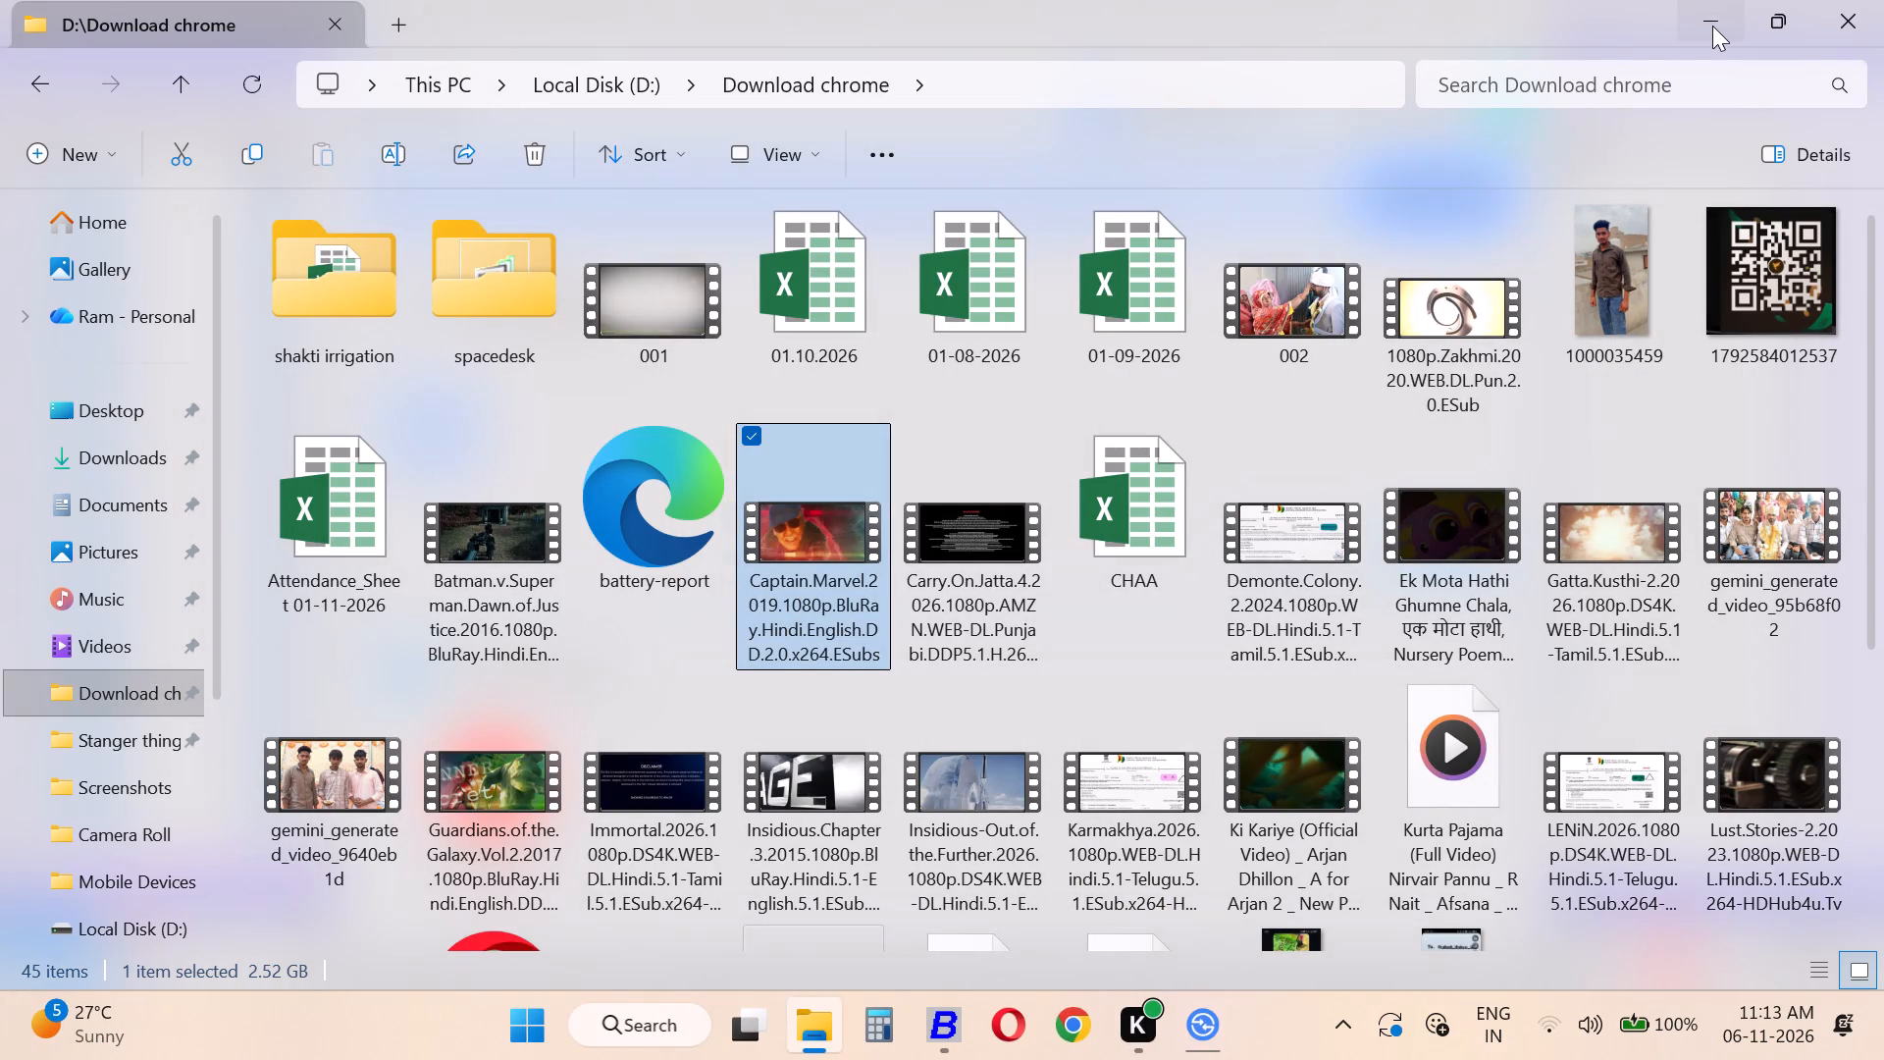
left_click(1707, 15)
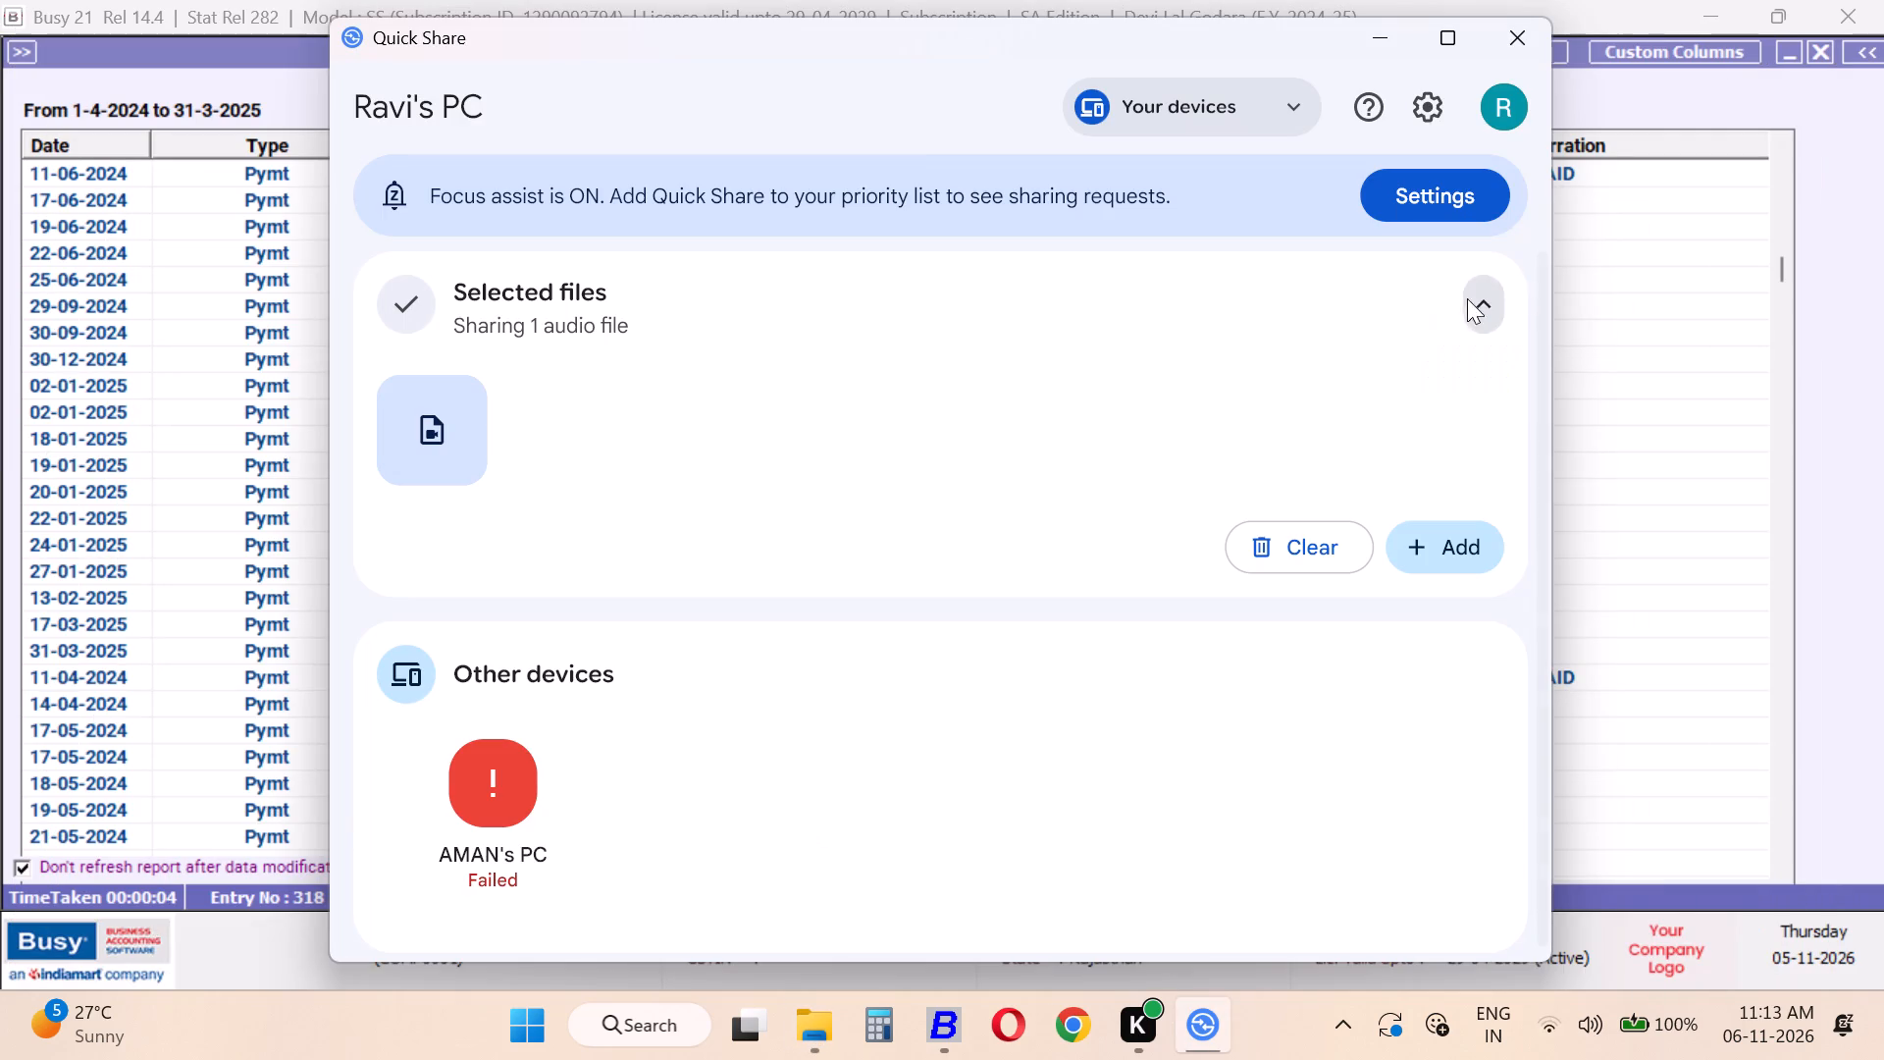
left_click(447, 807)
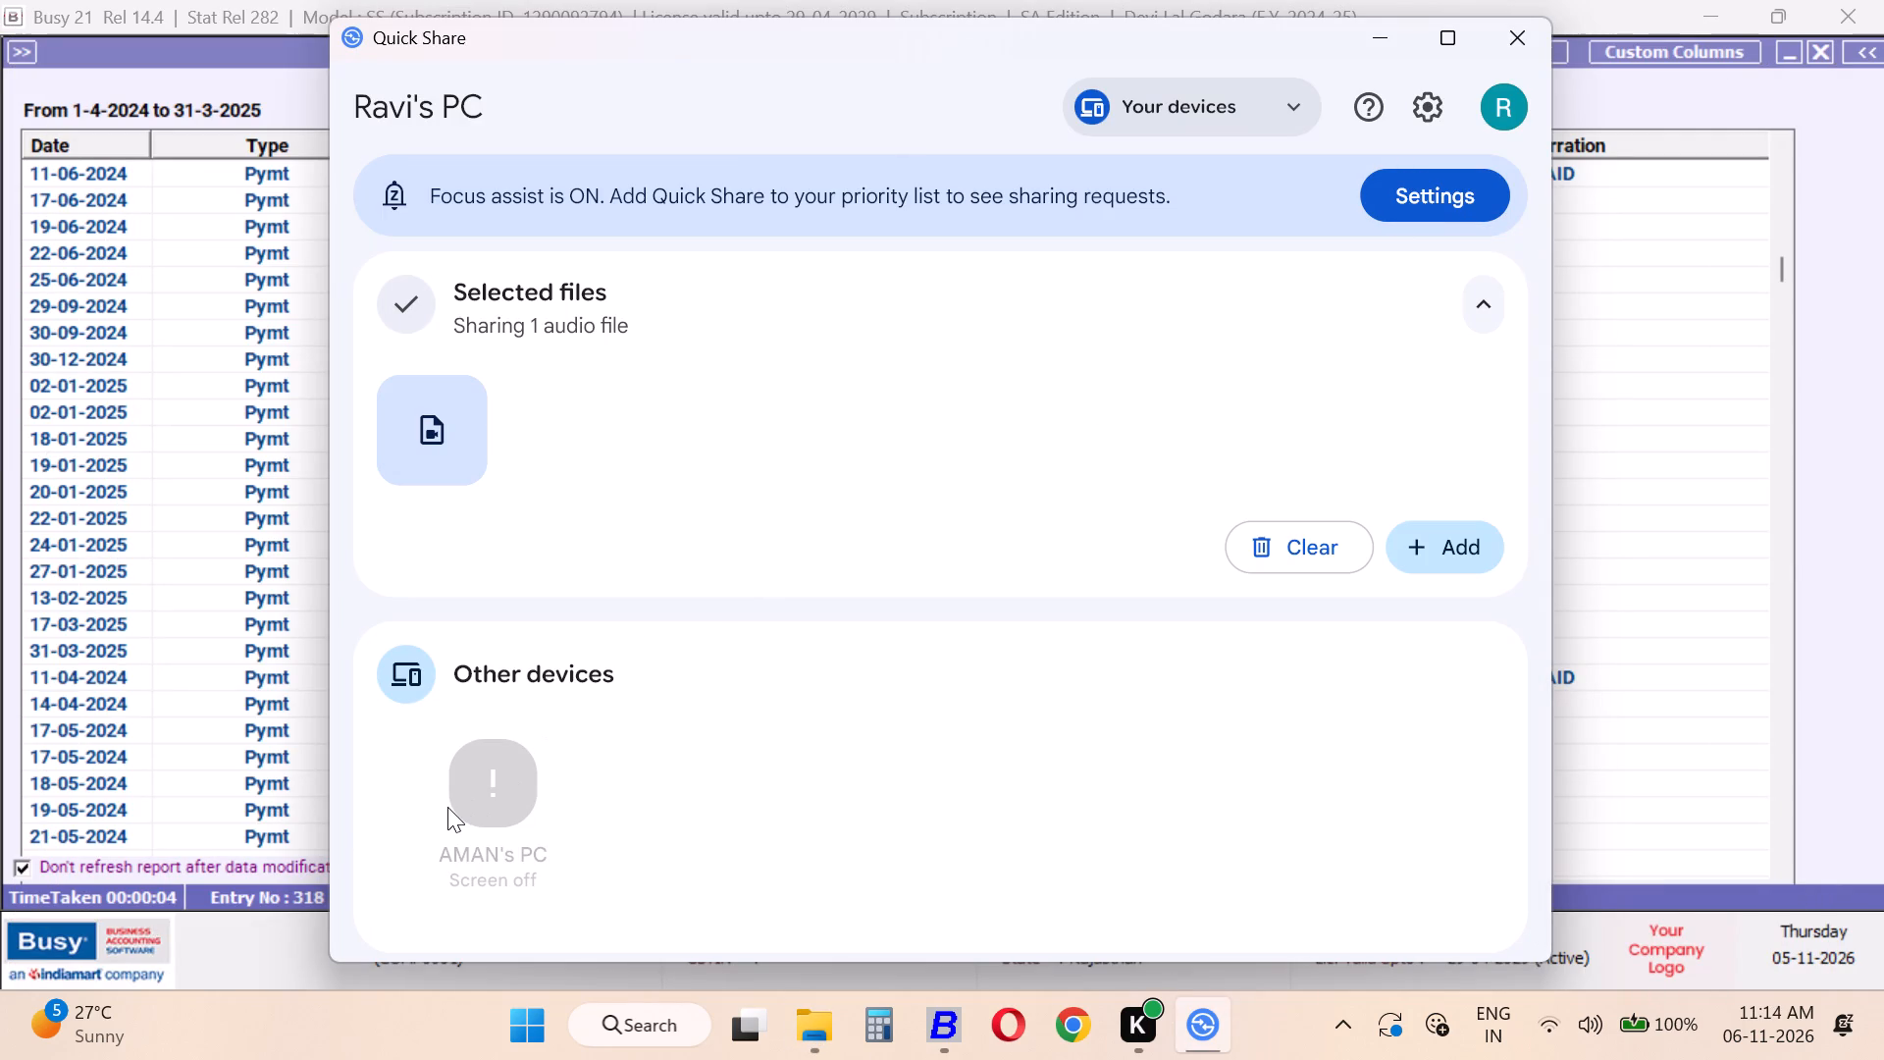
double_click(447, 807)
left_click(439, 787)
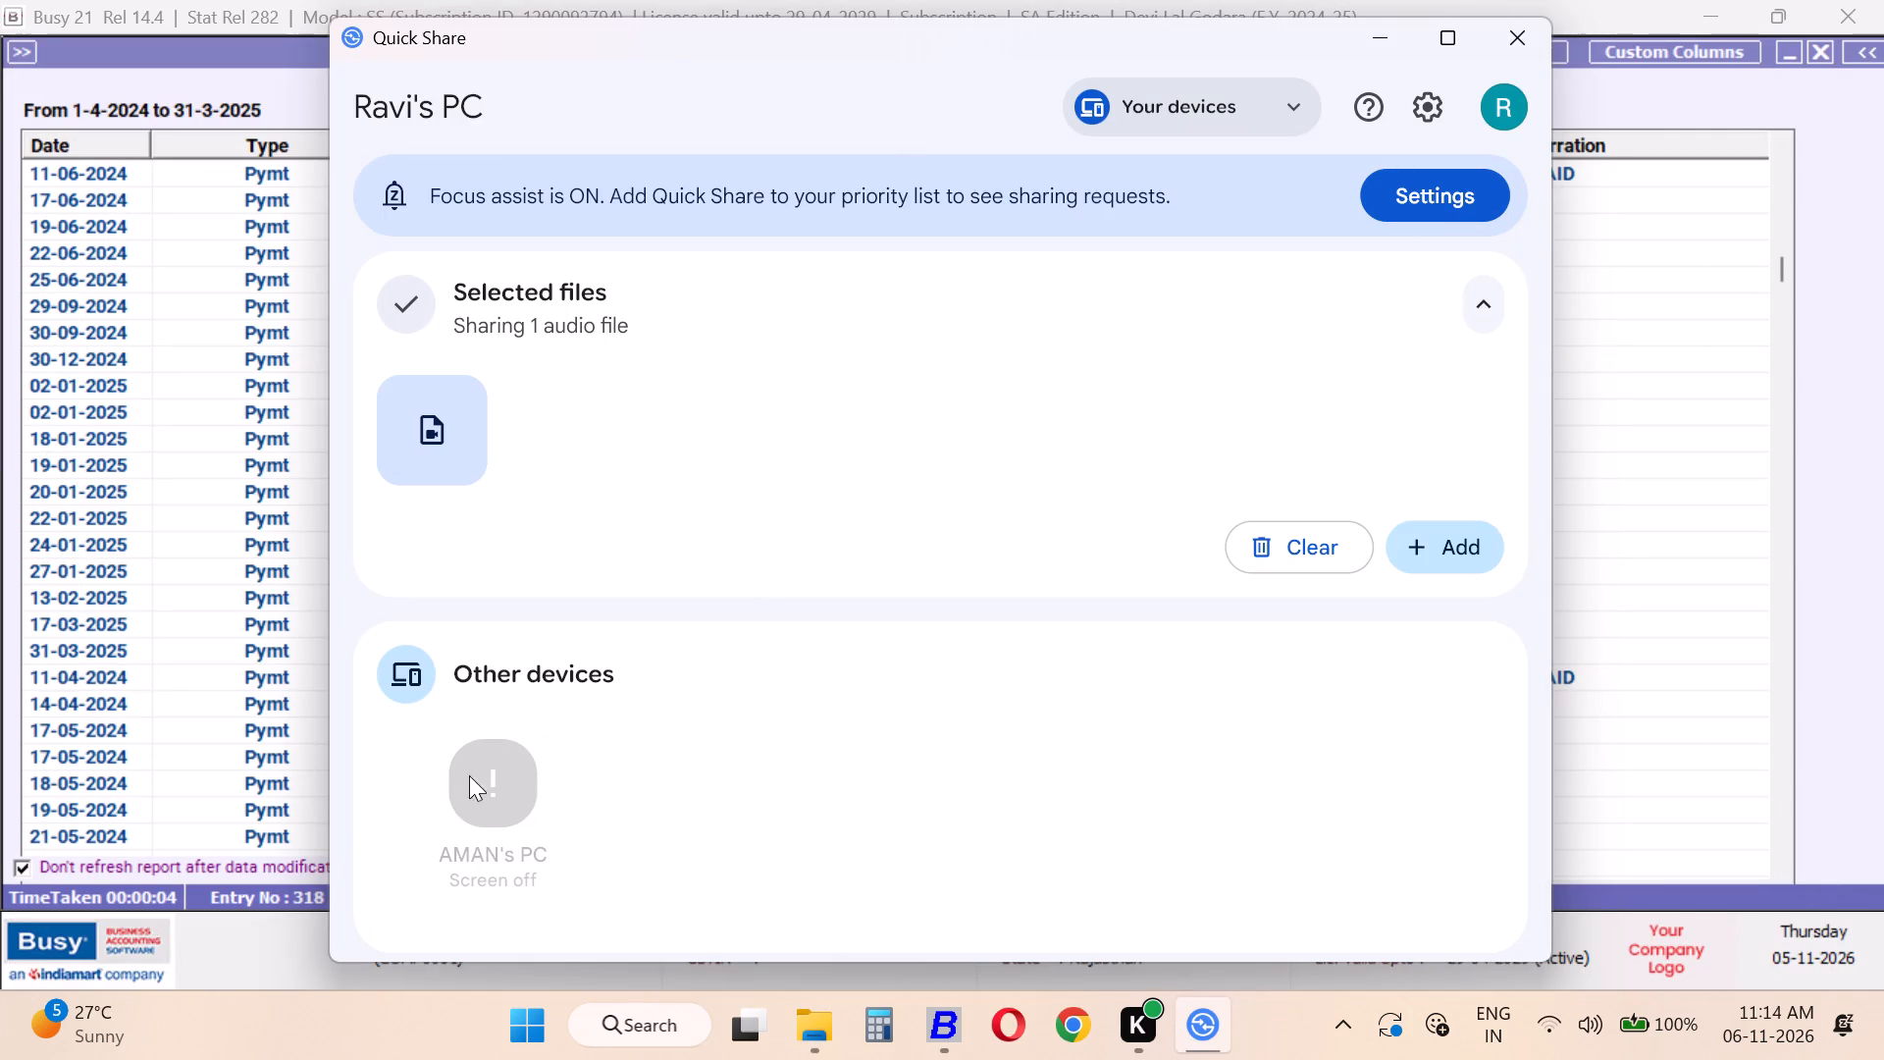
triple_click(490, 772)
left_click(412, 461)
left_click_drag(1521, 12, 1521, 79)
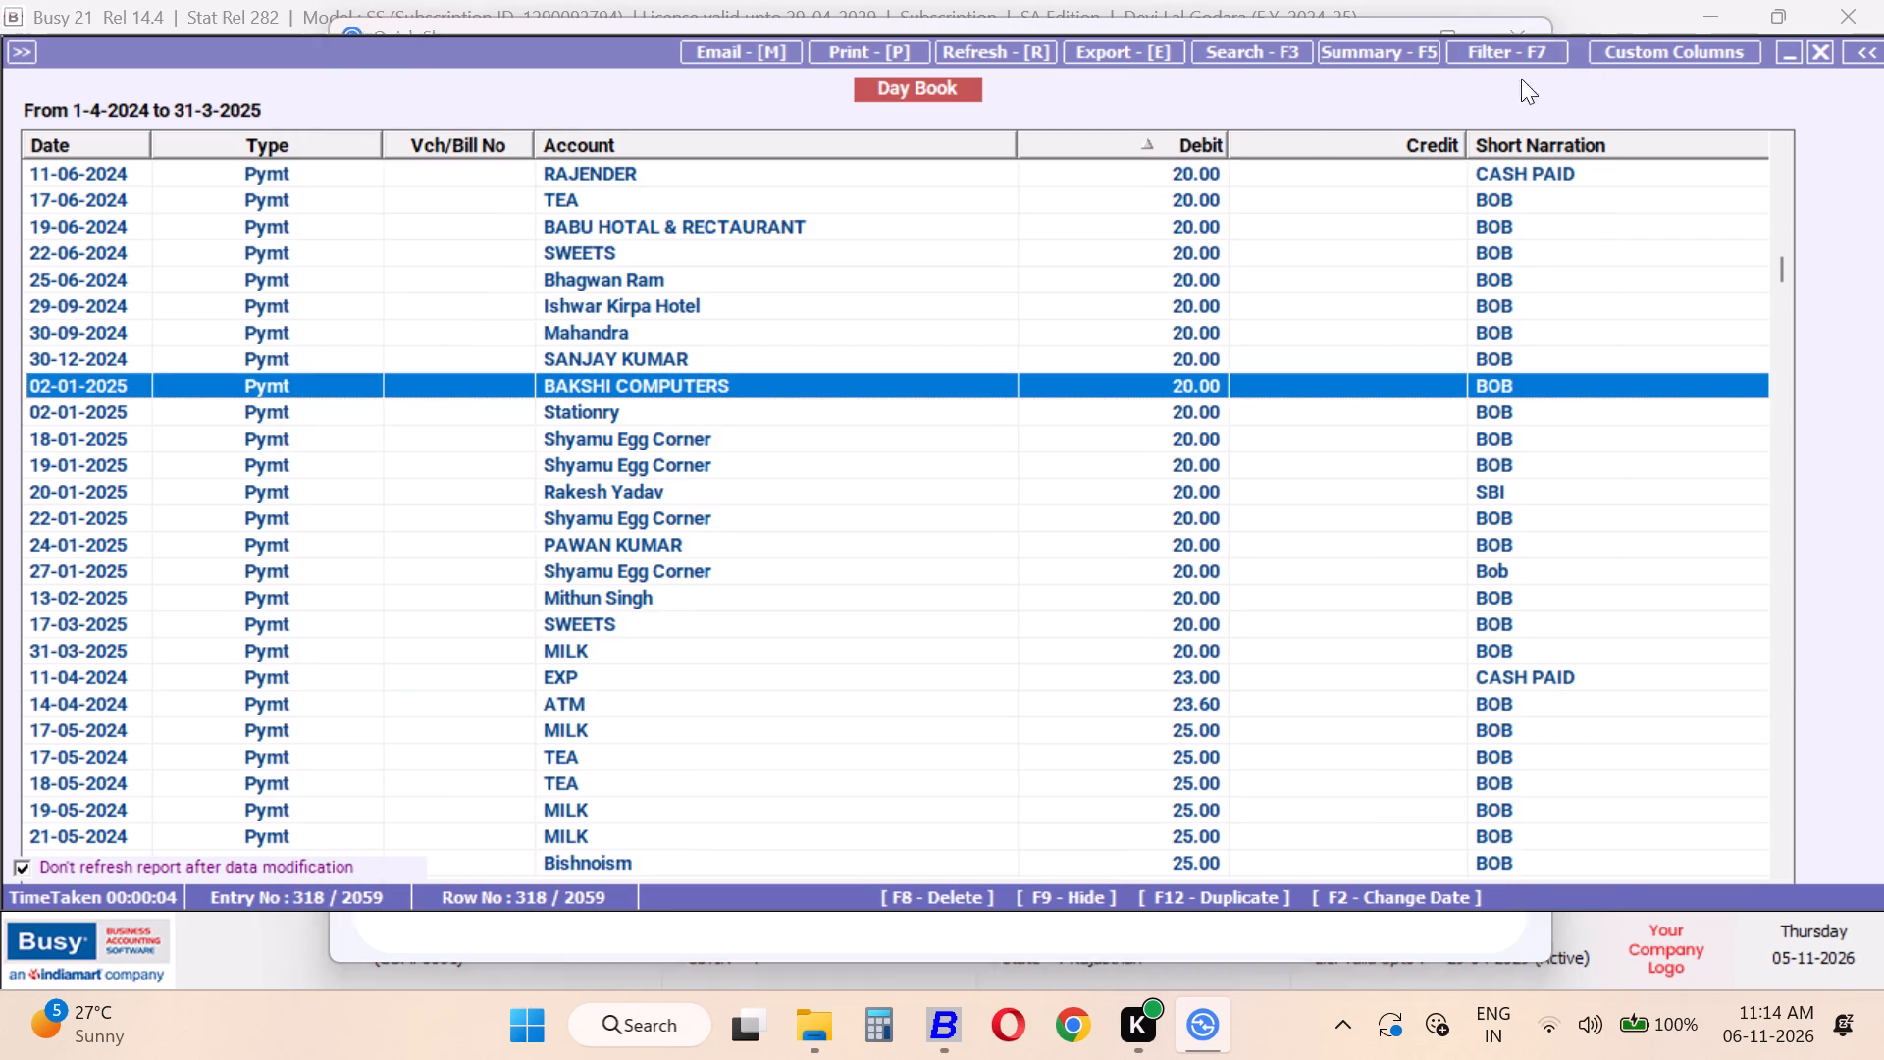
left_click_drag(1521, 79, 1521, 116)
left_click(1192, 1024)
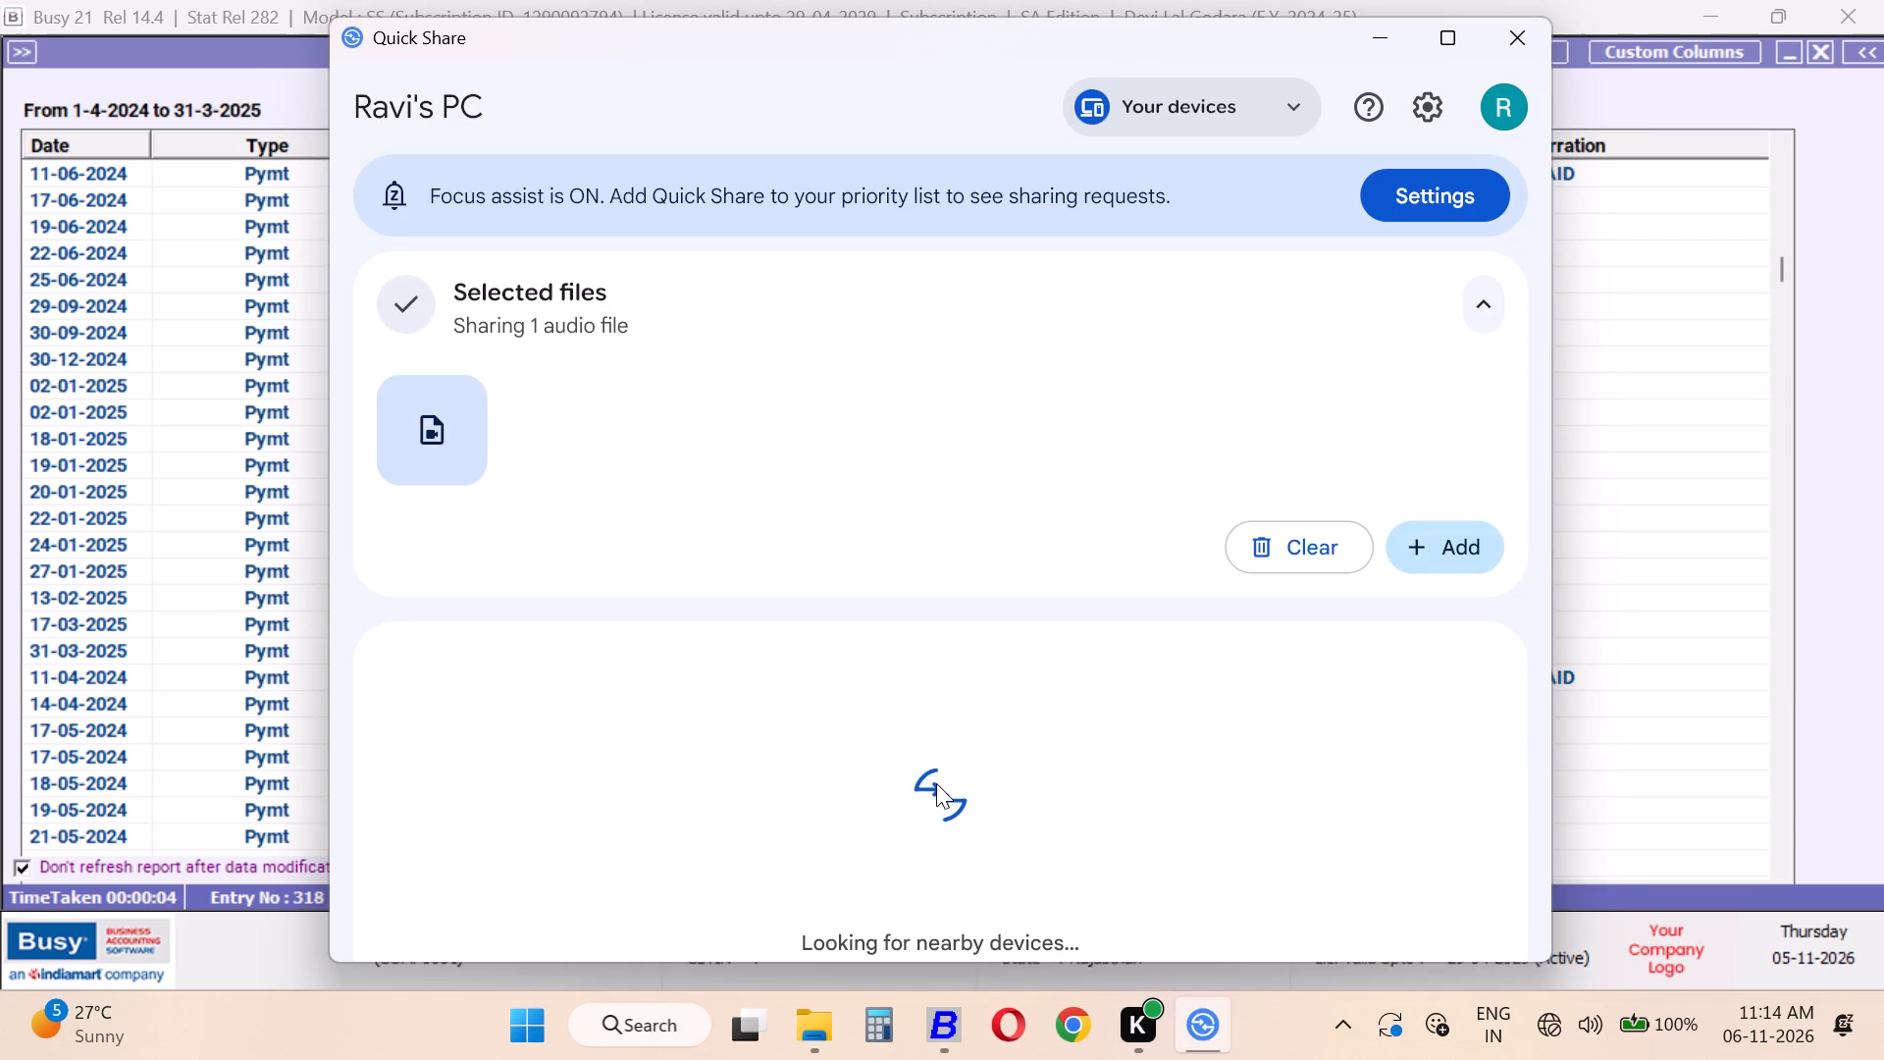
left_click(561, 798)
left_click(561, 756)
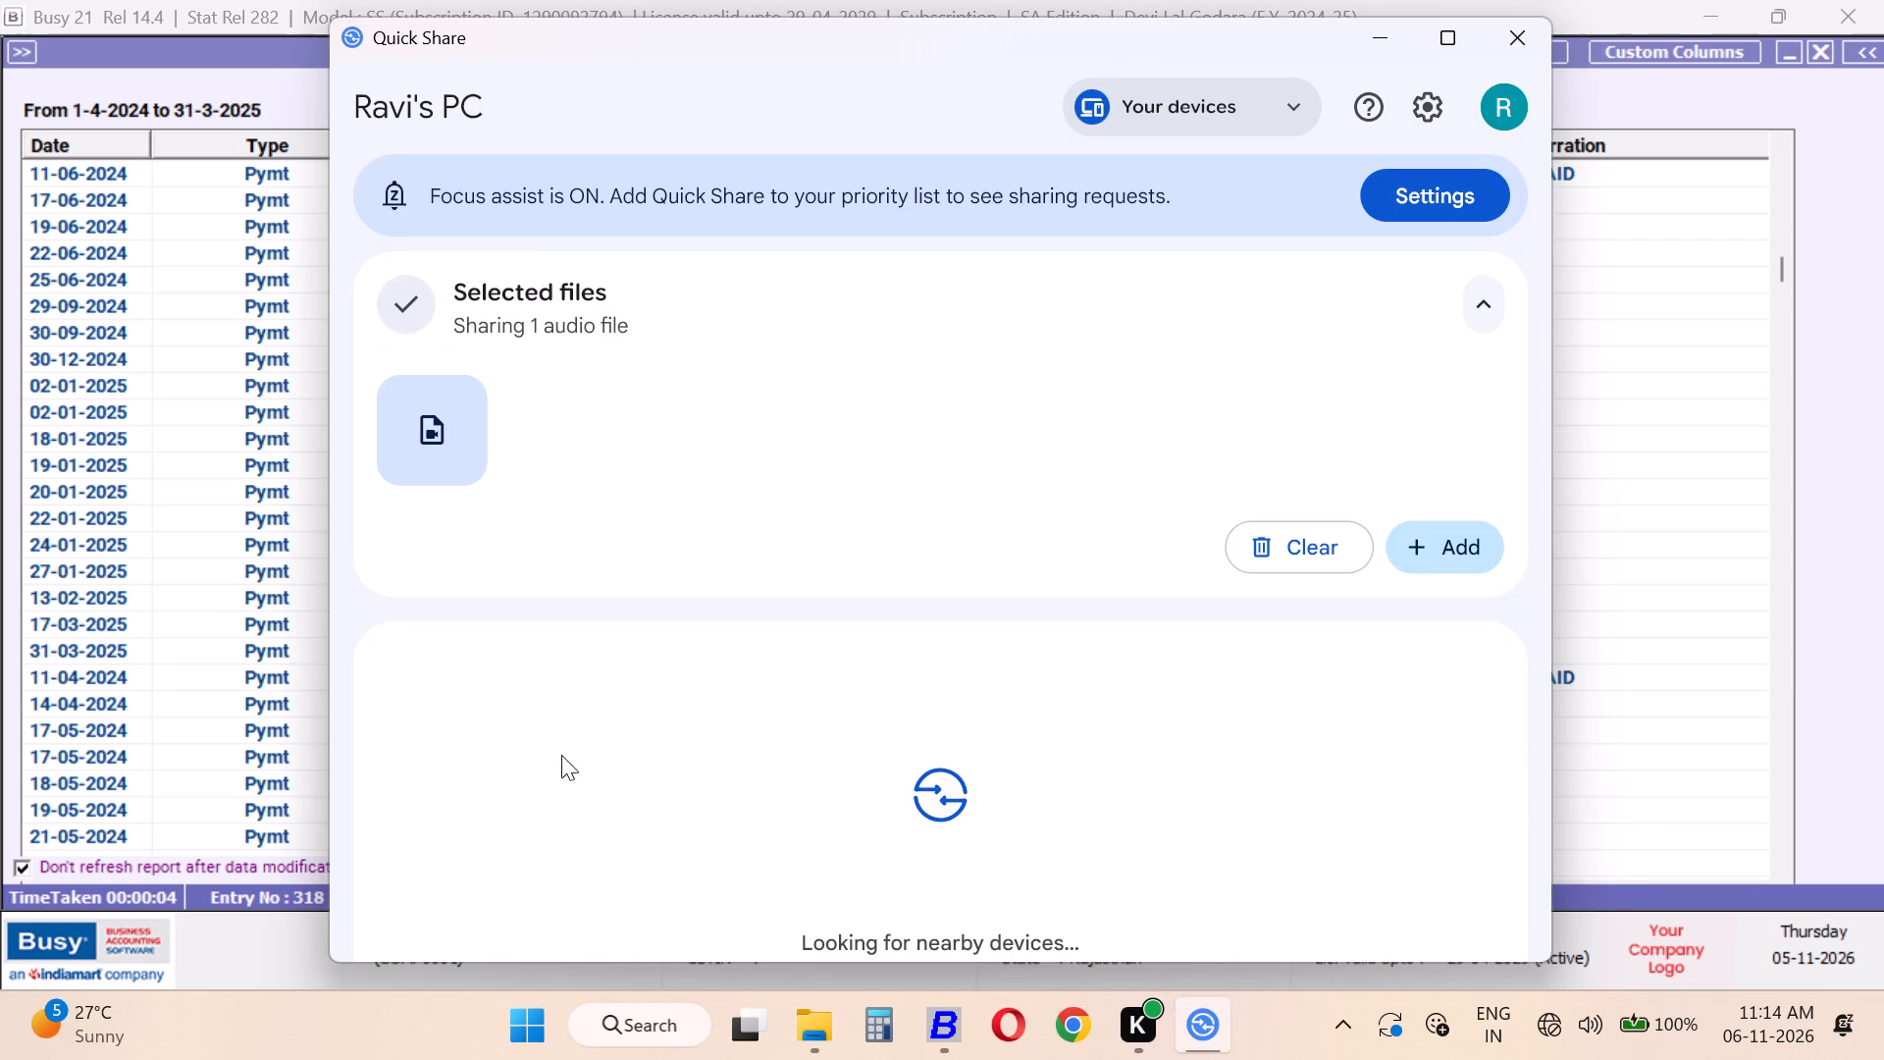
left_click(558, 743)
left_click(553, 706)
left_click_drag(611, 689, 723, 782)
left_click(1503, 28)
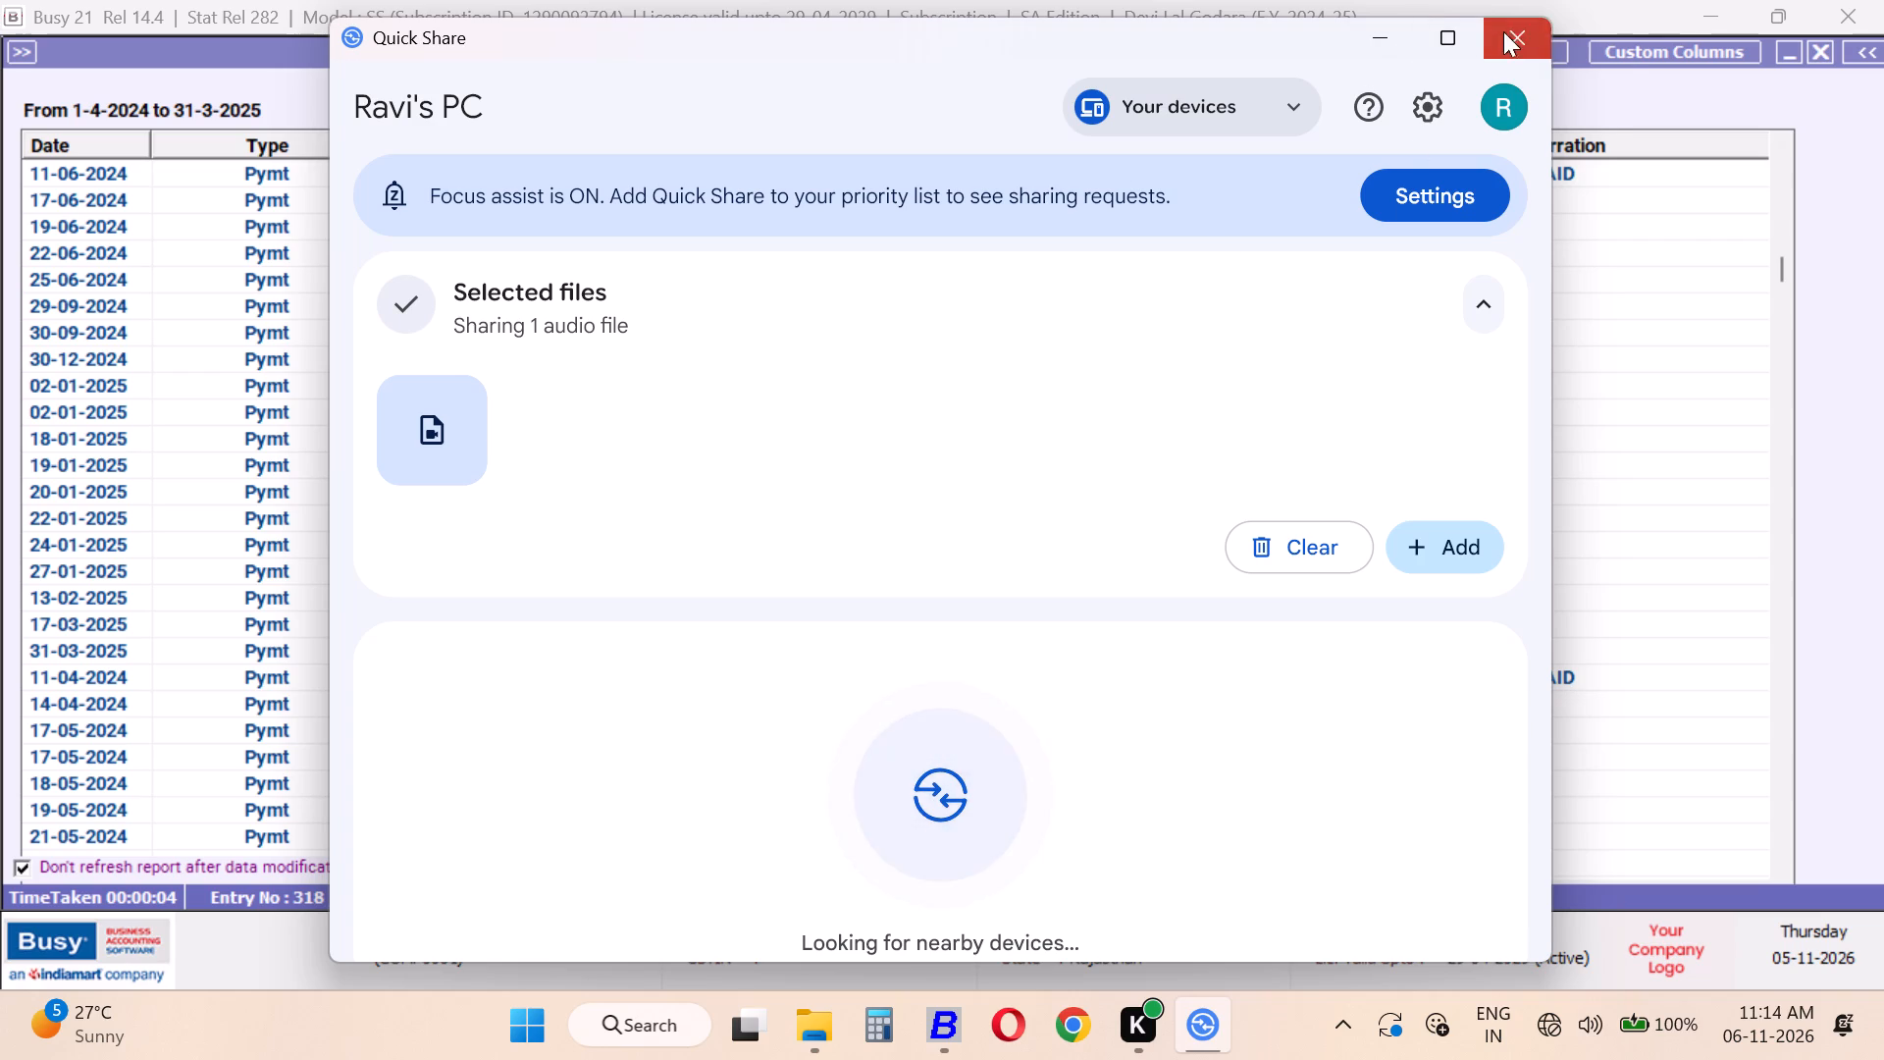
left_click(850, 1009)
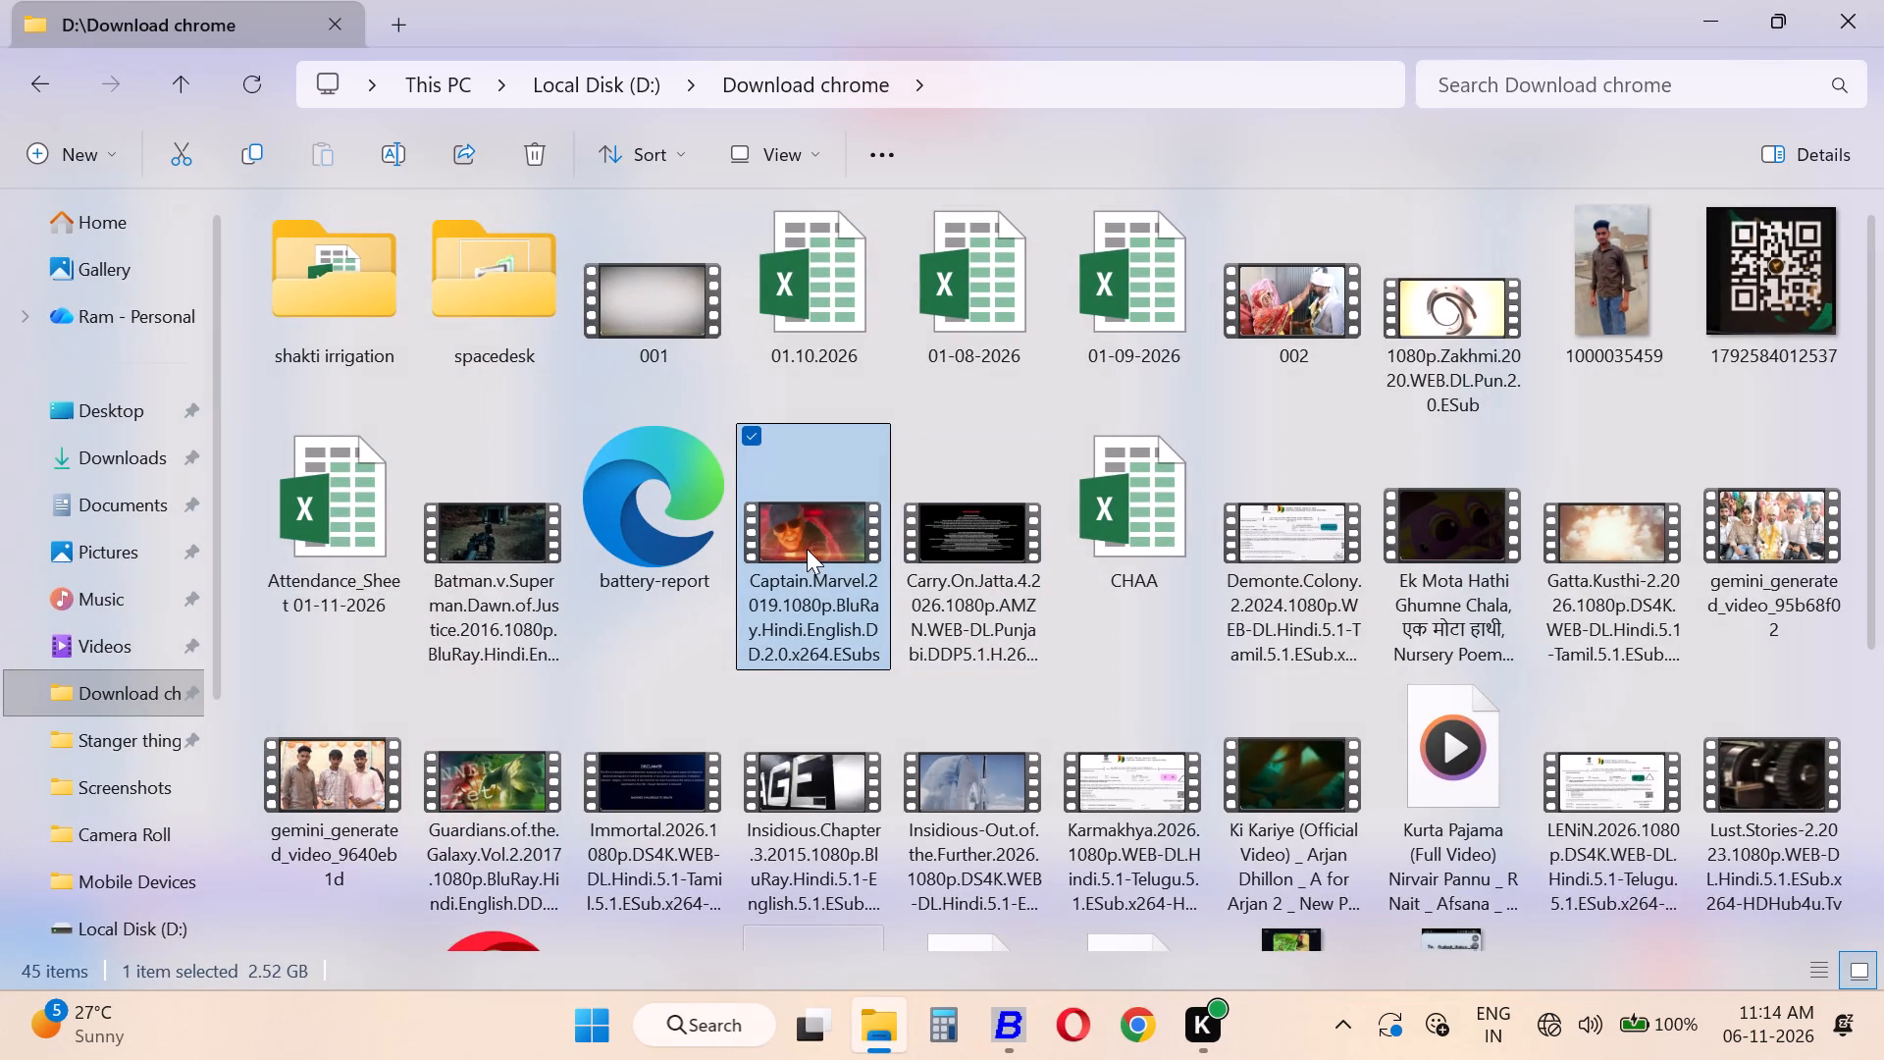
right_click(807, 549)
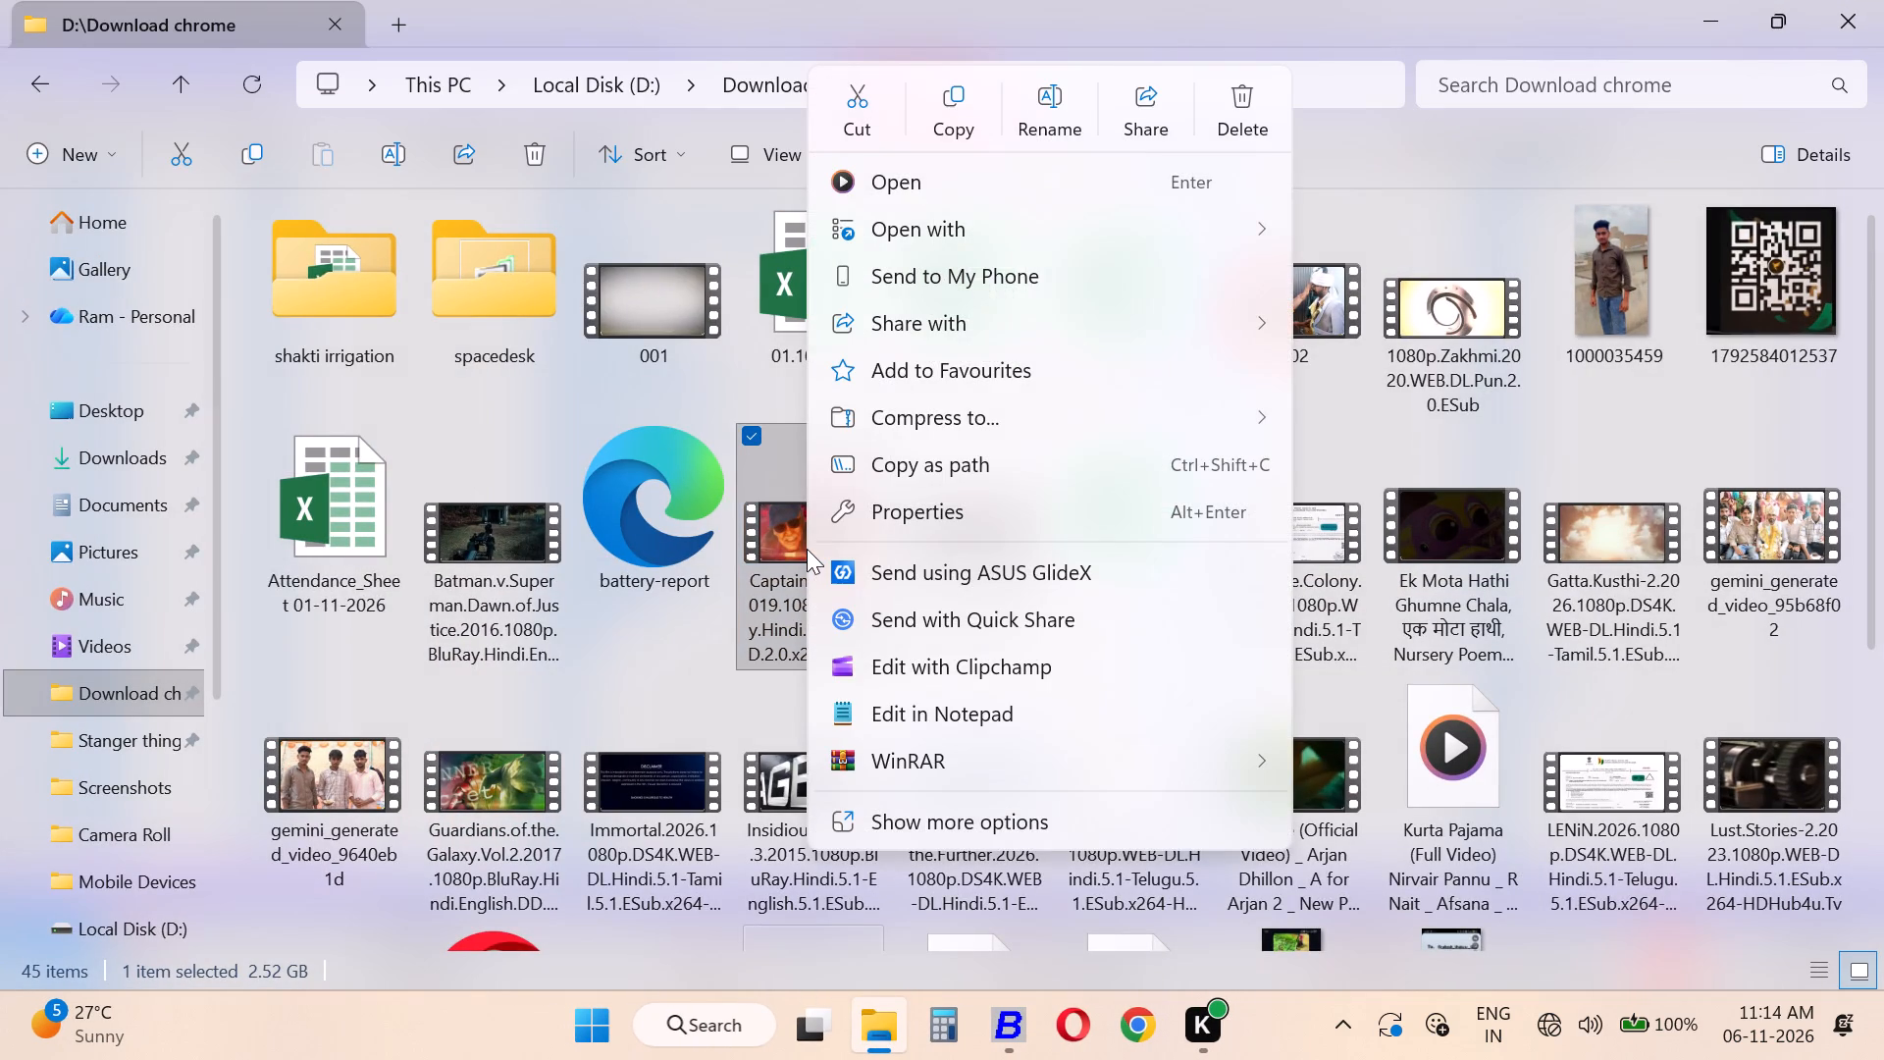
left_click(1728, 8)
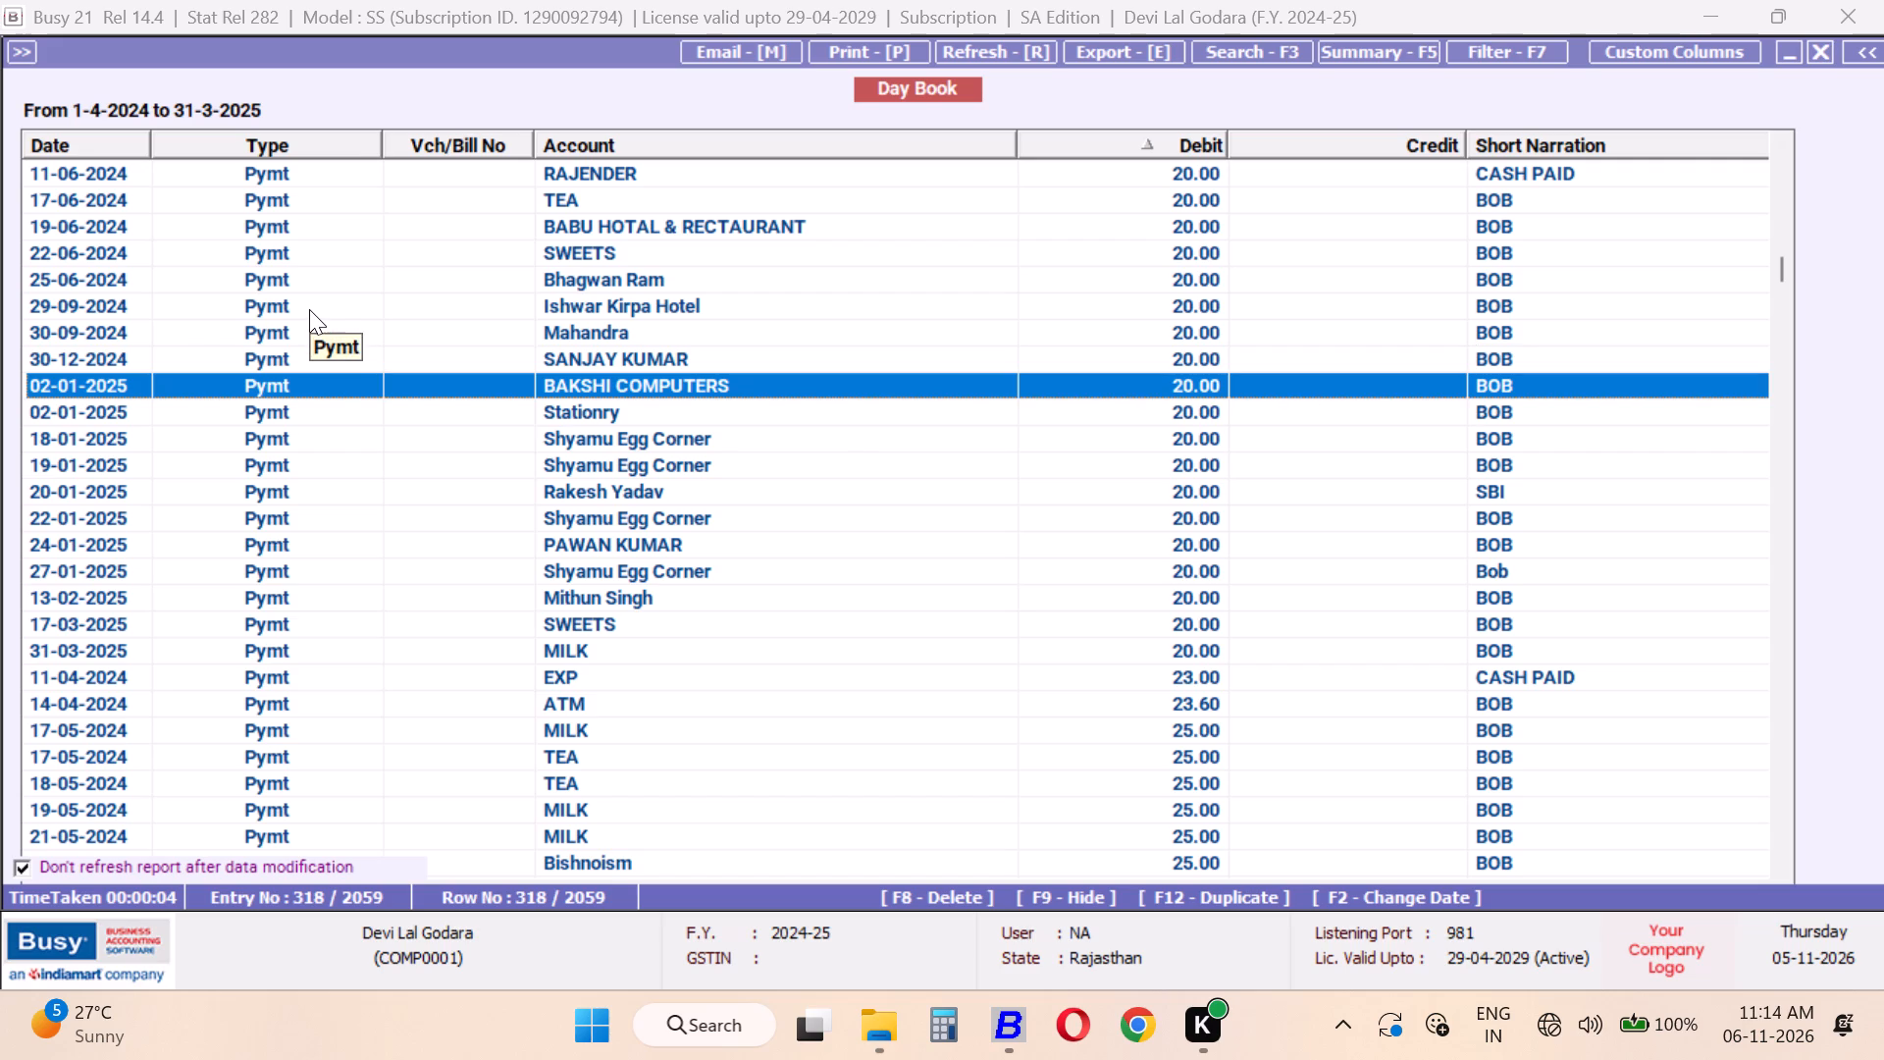
Change the debit account of the 20.00 Stationry payment voucher dated 02-01-2025 to Printing & Stationery and save it.
key("Down")
key("Return")
key("Return")
key("Tab")
key("Return")
key("Tab")
key("Return")
key("Tab")
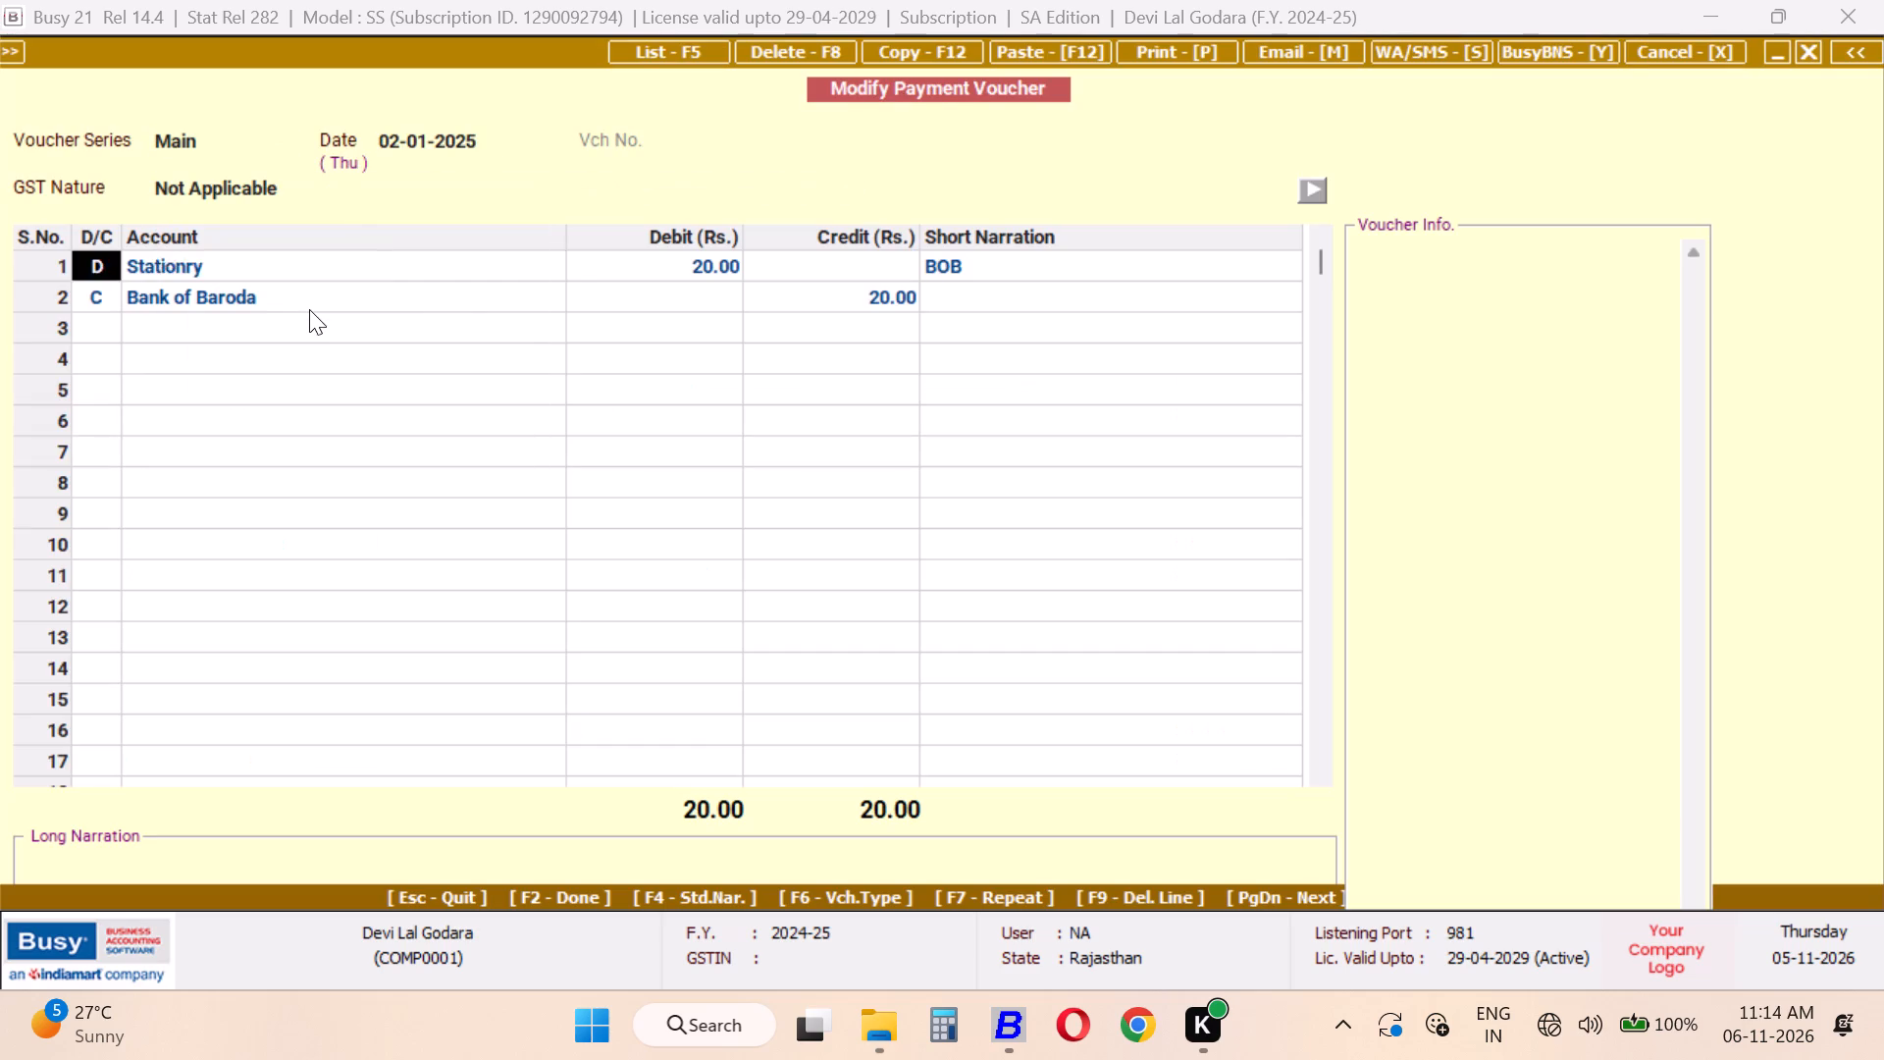
key("Return")
type("PRIN")
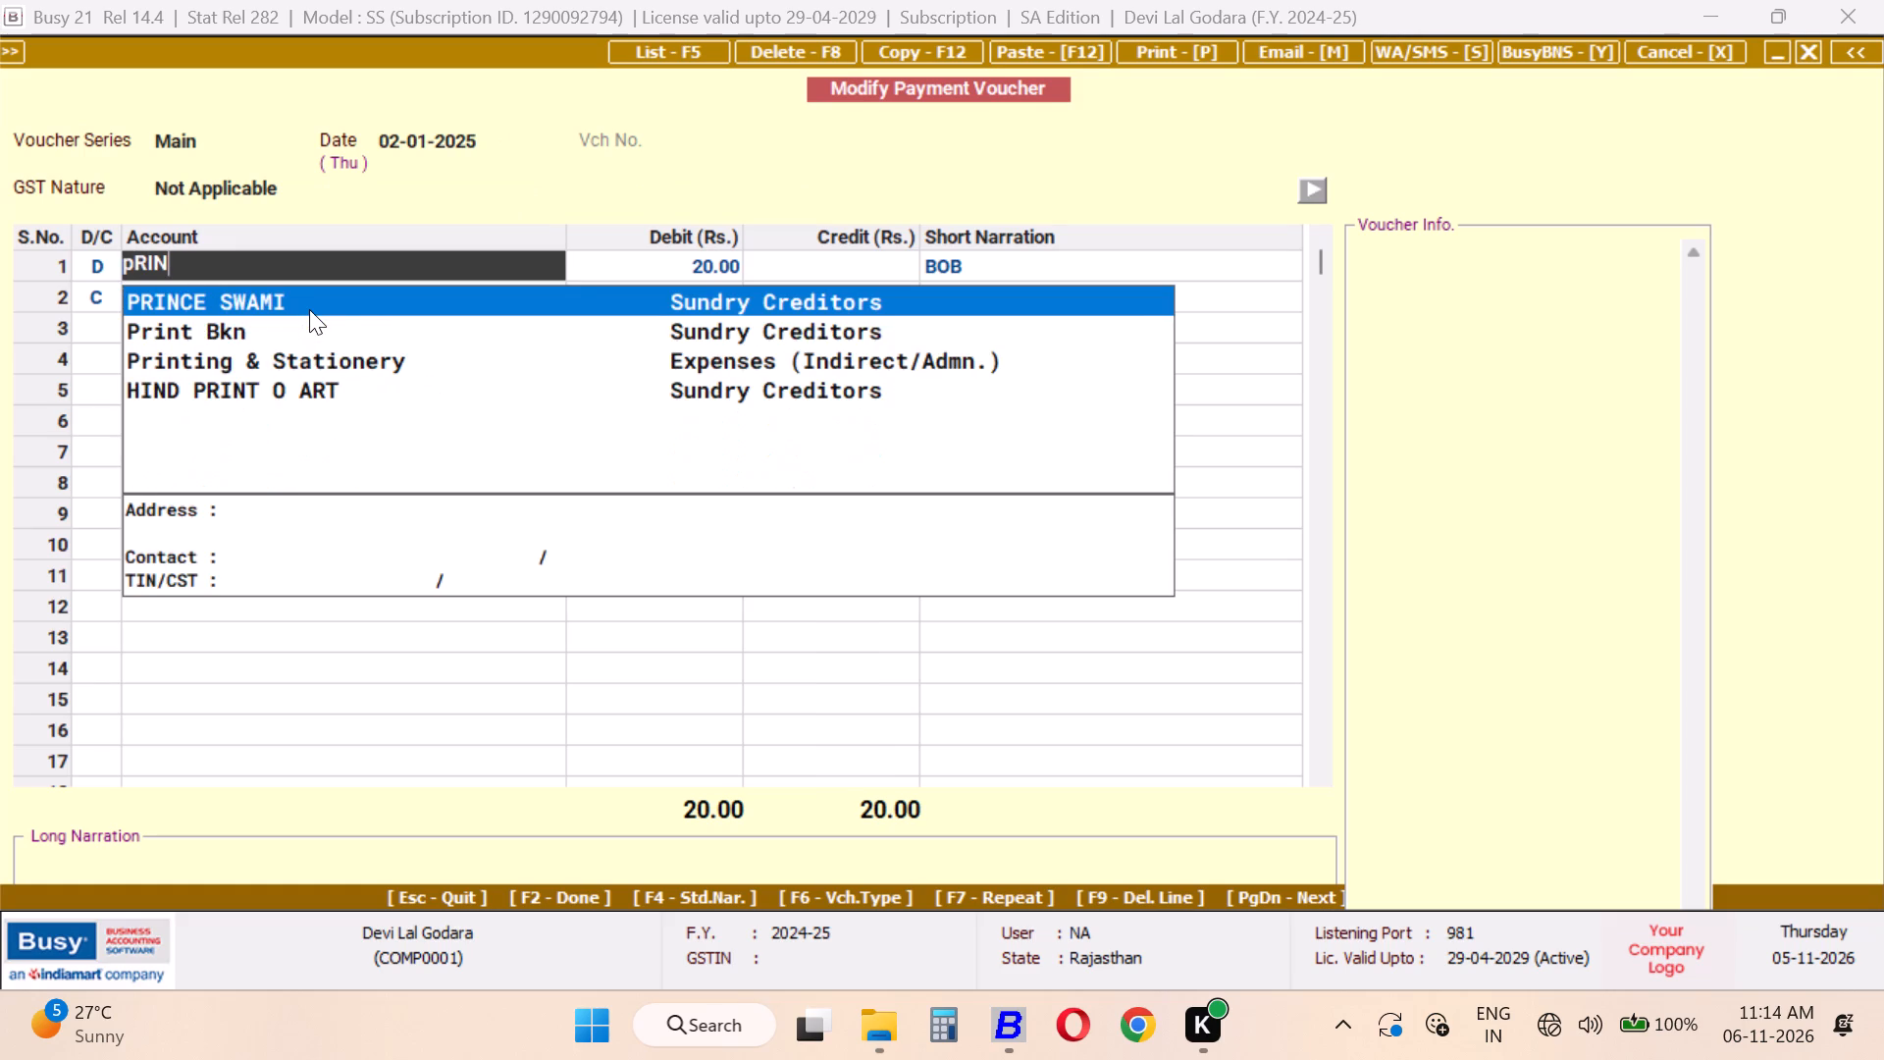
key("Down")
key("Down")
key("Return")
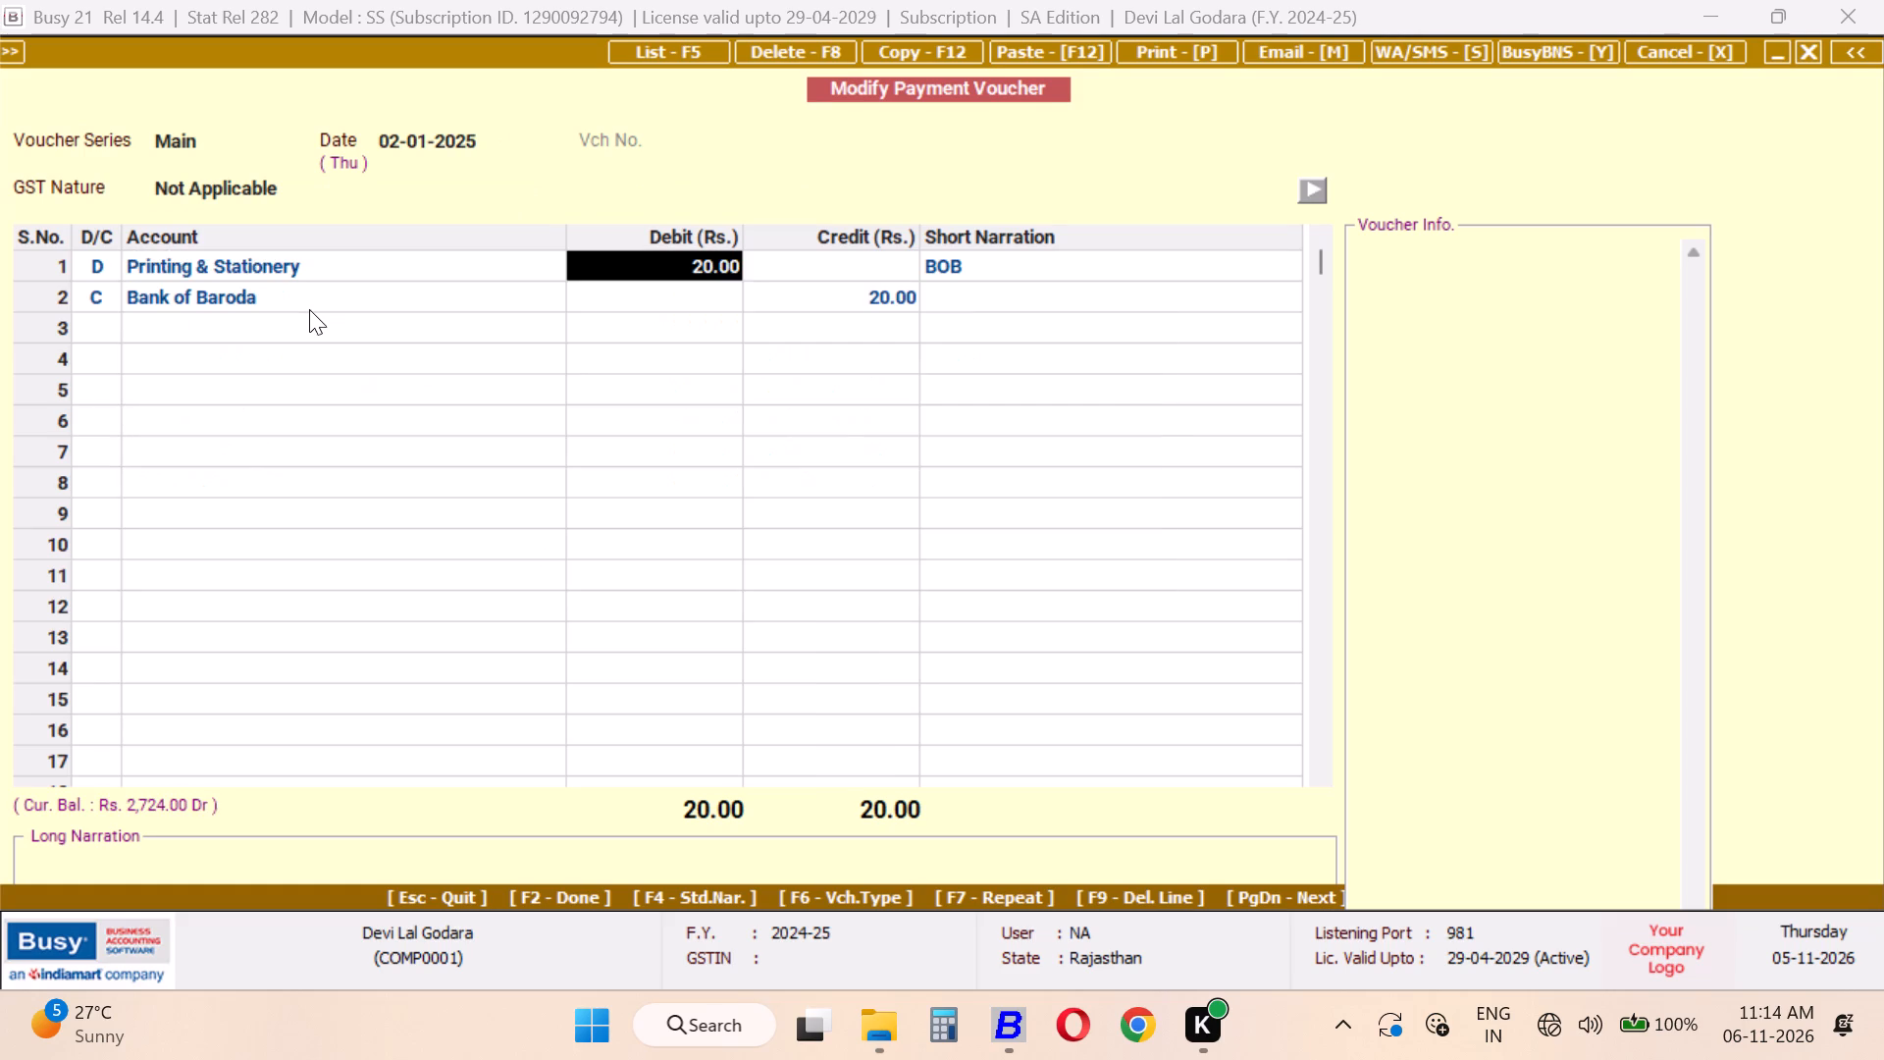
key("Return")
key("Return")
key("Return")
key("Return")
key("Return")
key("Return")
key("Tab")
key("Return")
key("Tab")
key("Tab")
key("Return")
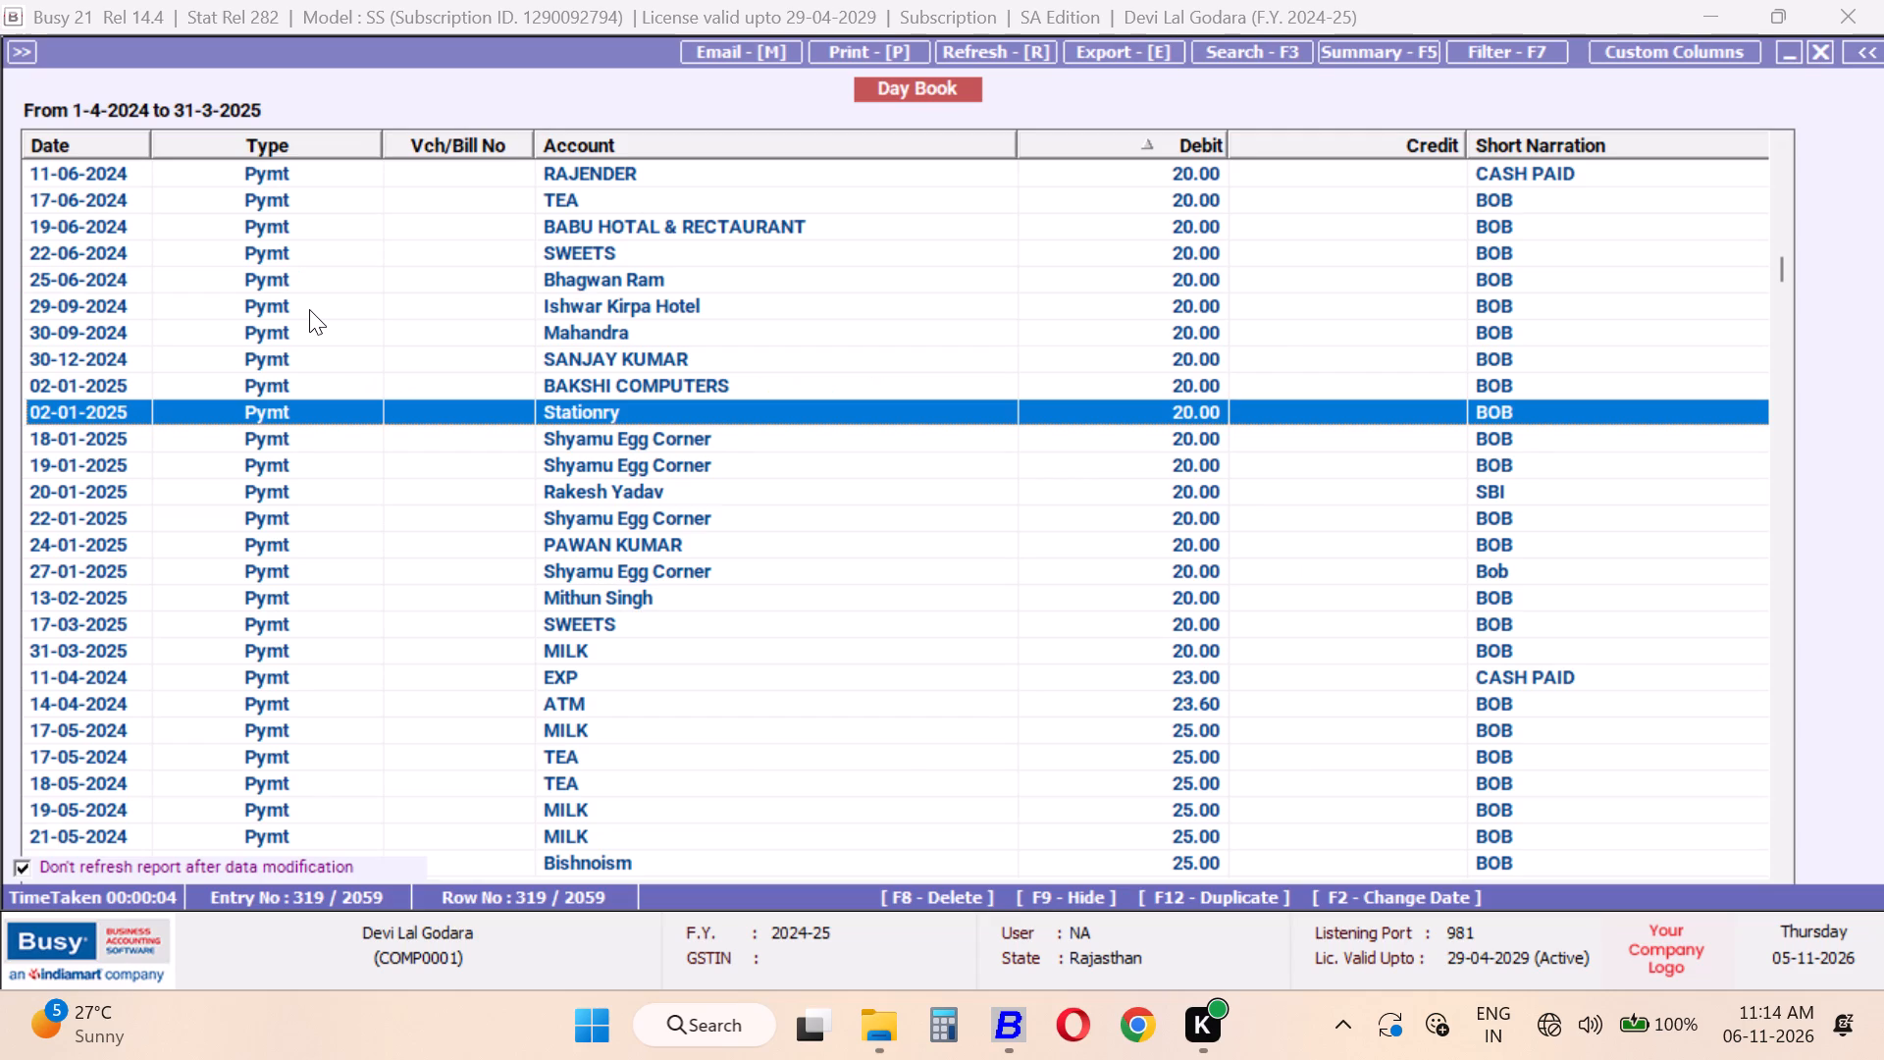
Check the Stationary account ledger from 01-04-2024 to 31-03-2025, and look up ledger accounts matching STA again.
key("alt+l")
type("STA")
key("Down")
key("Down")
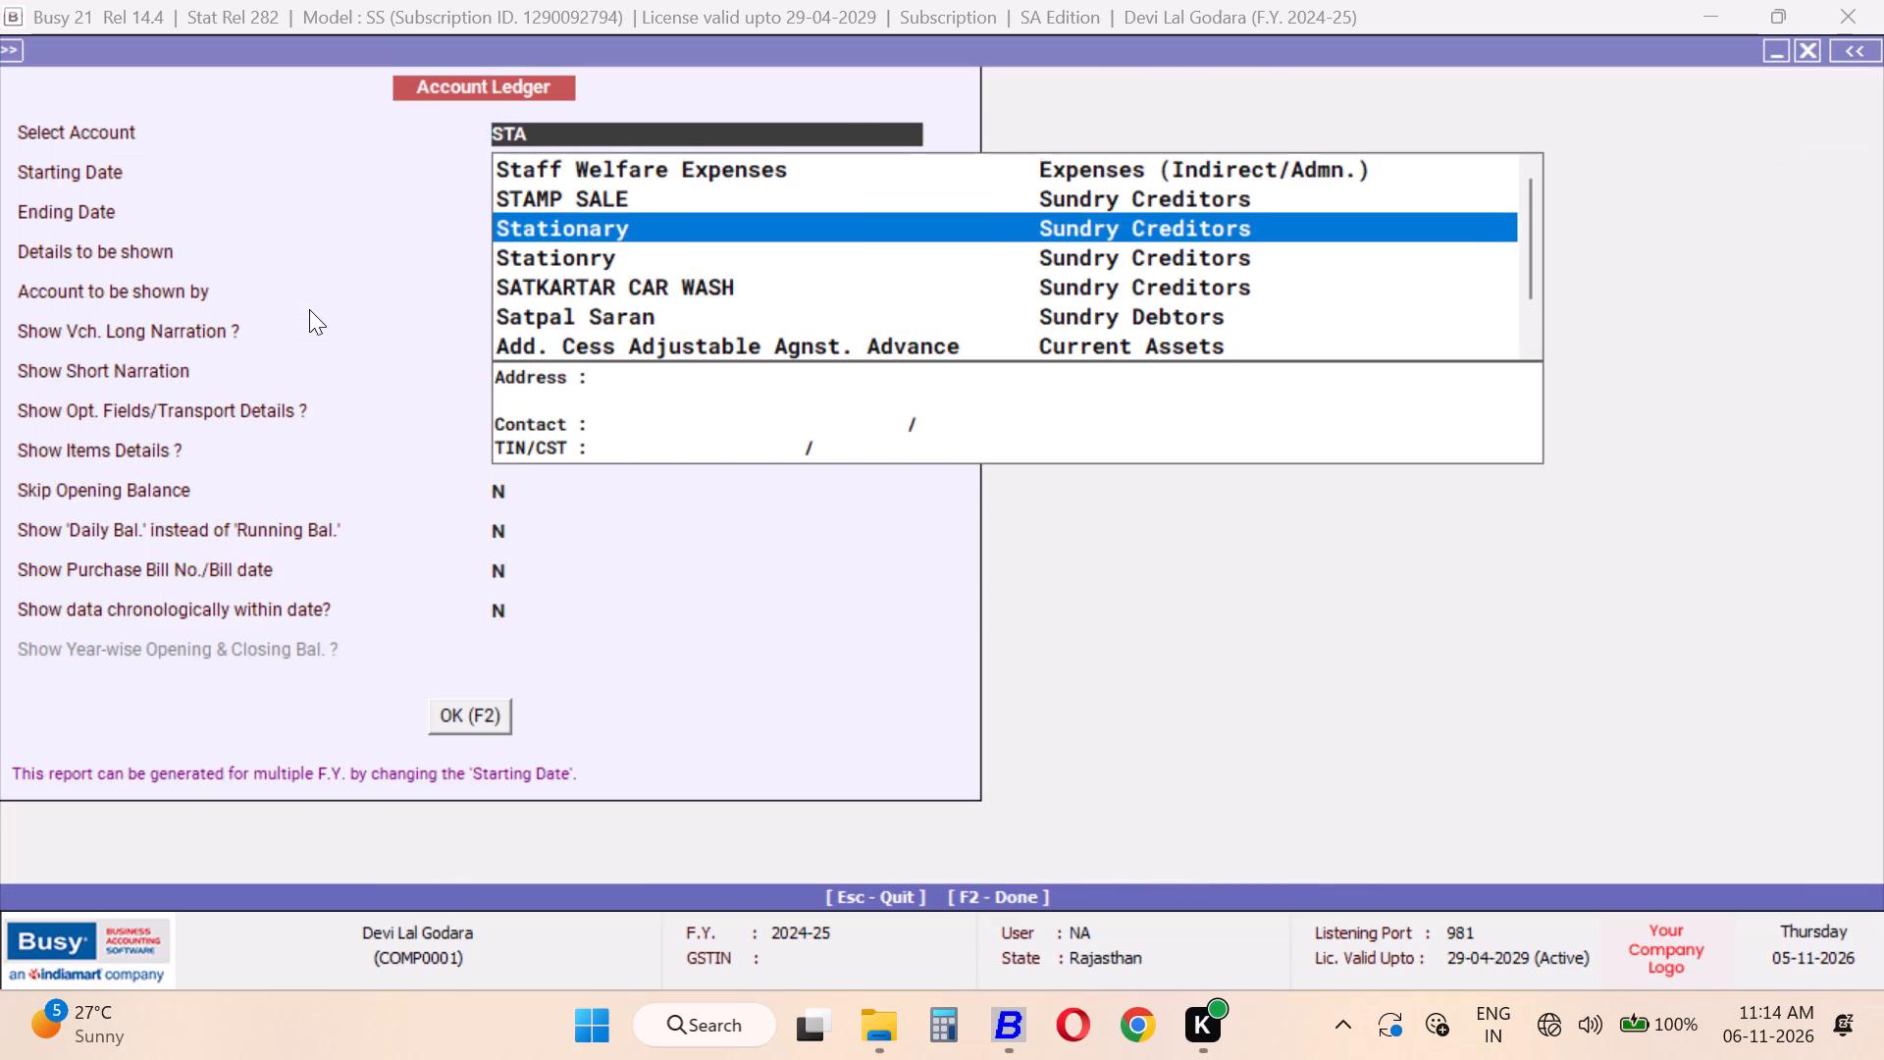
key("Down")
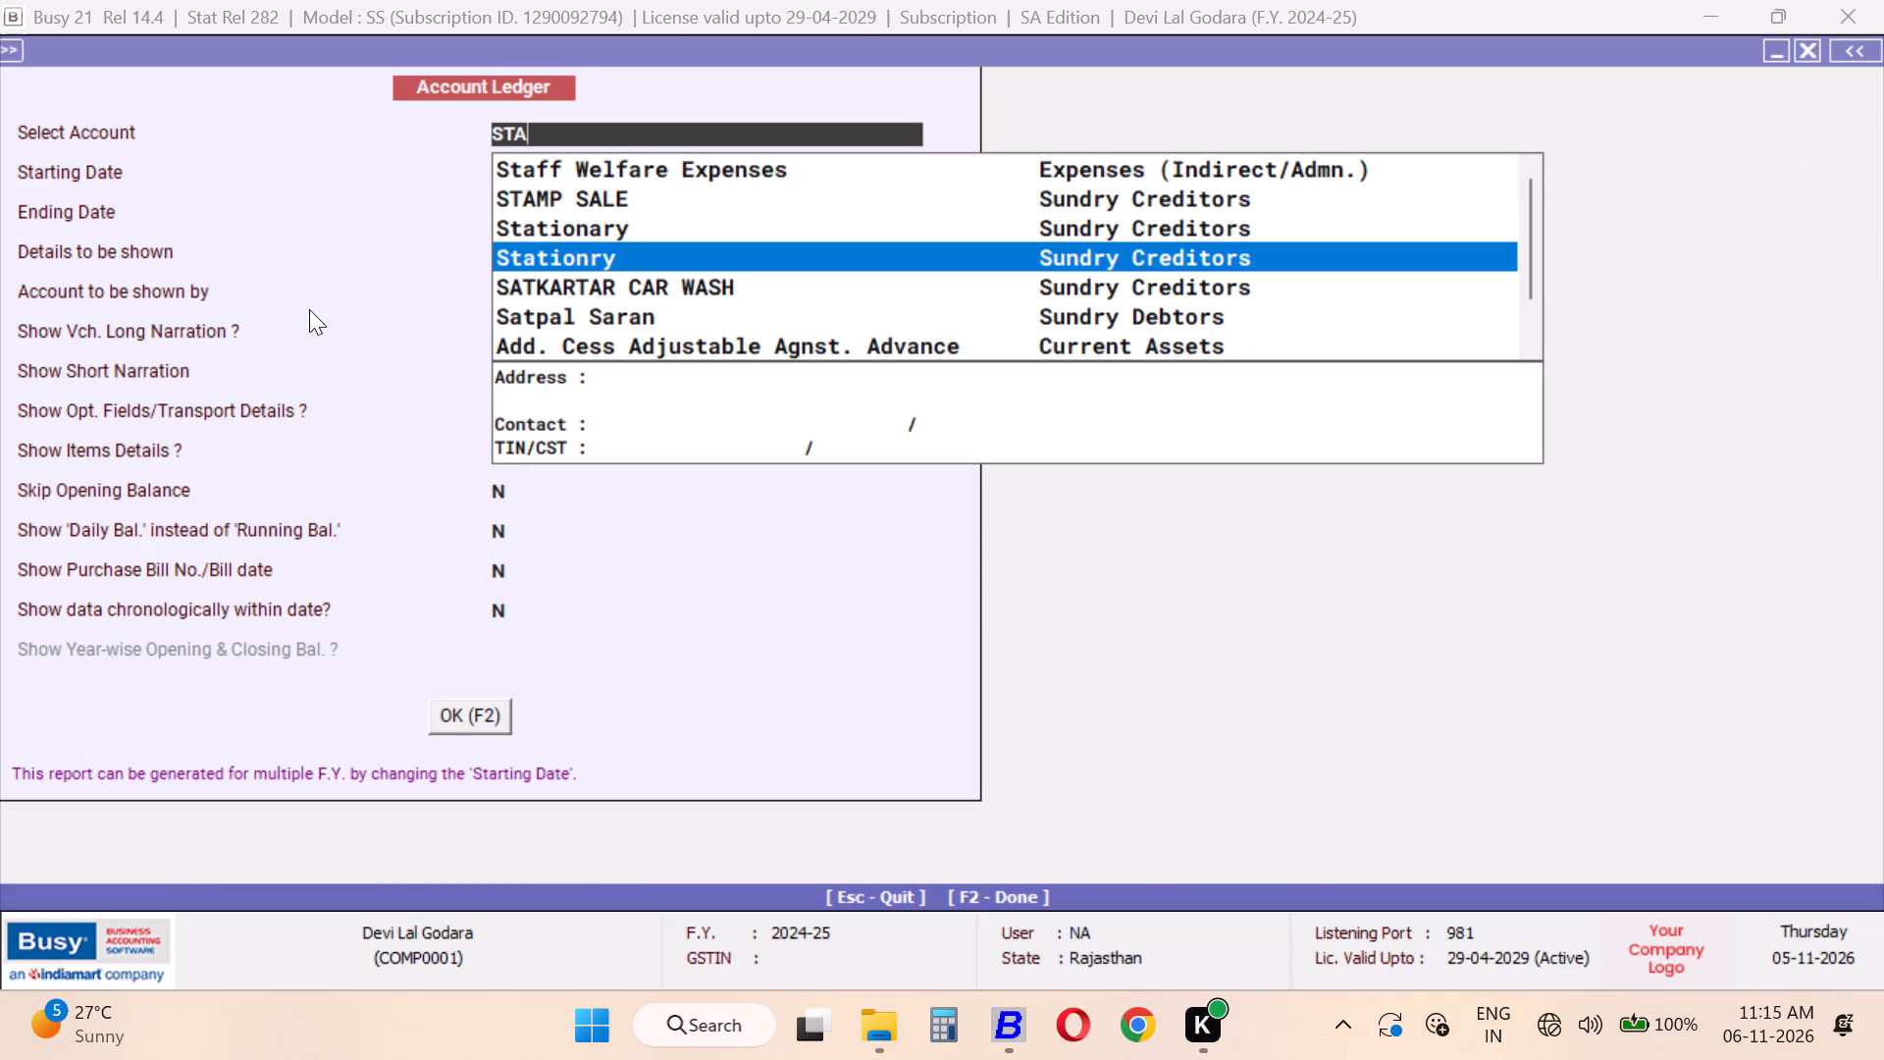
type("TI")
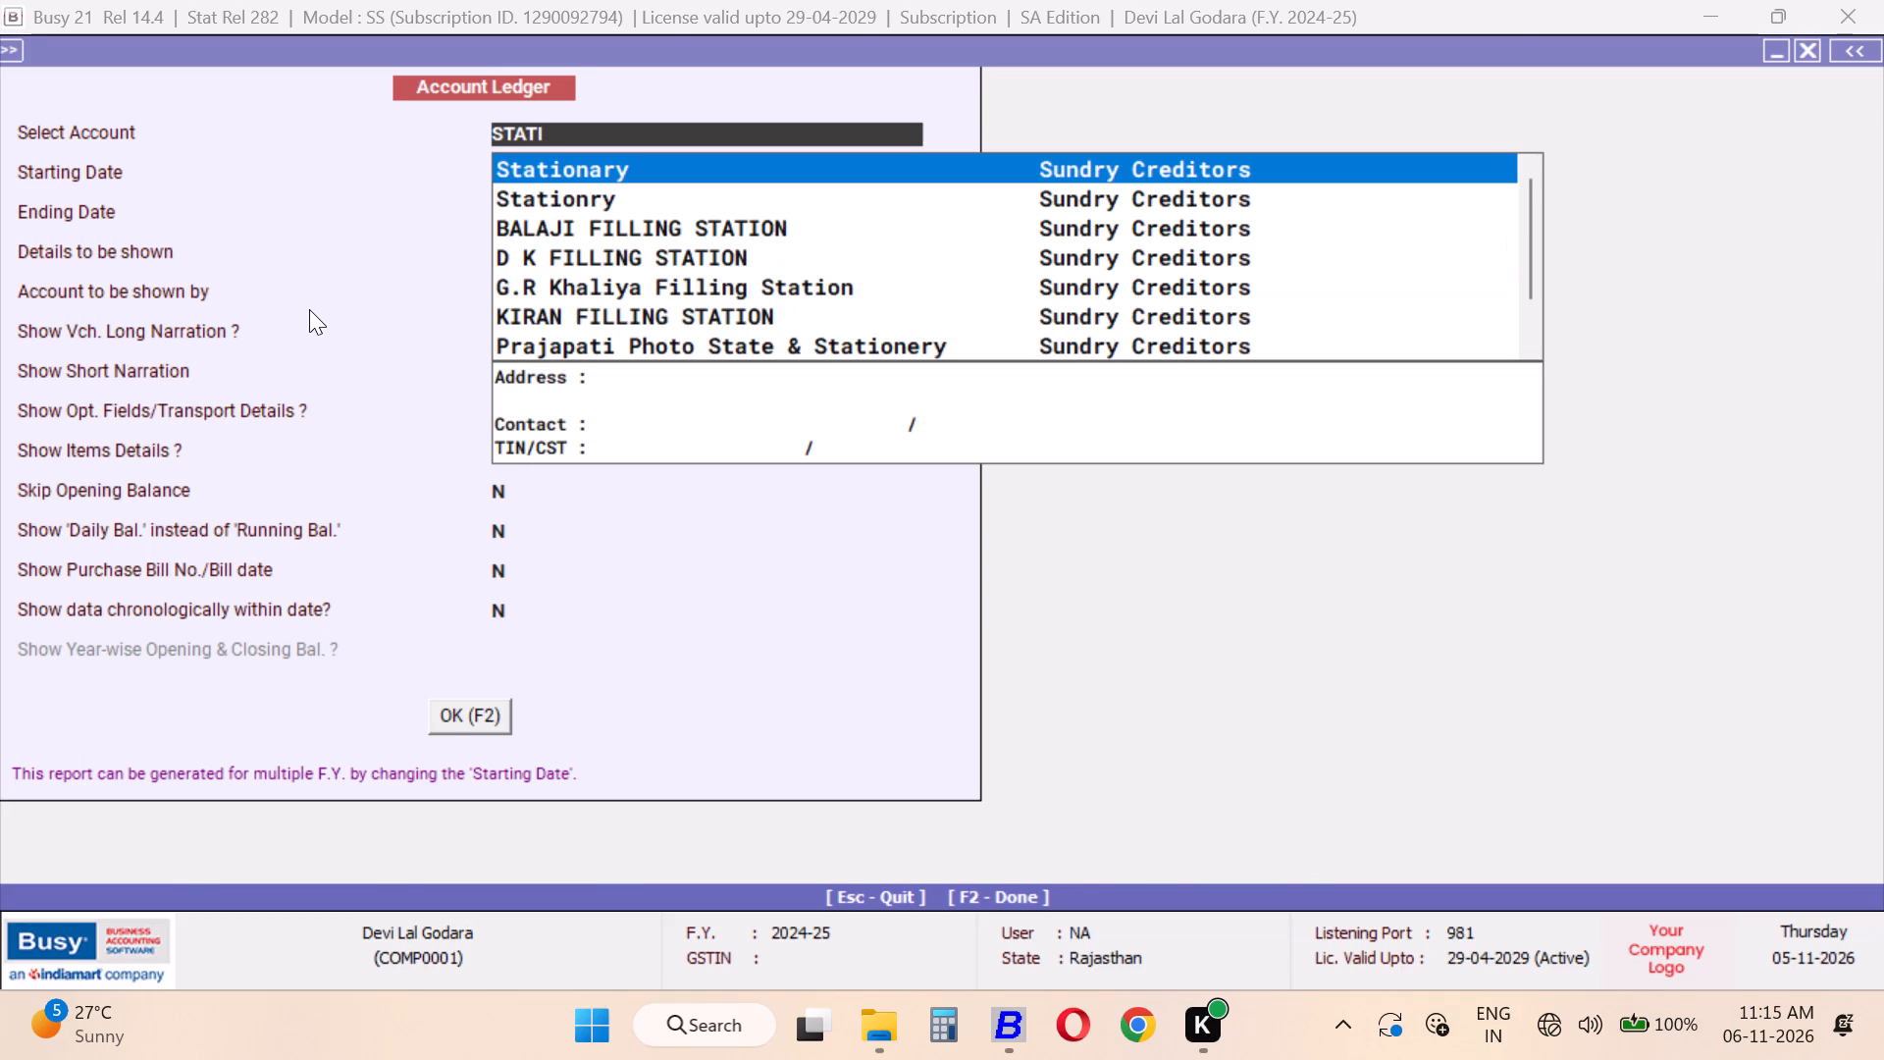
key("o")
key("n")
key("a")
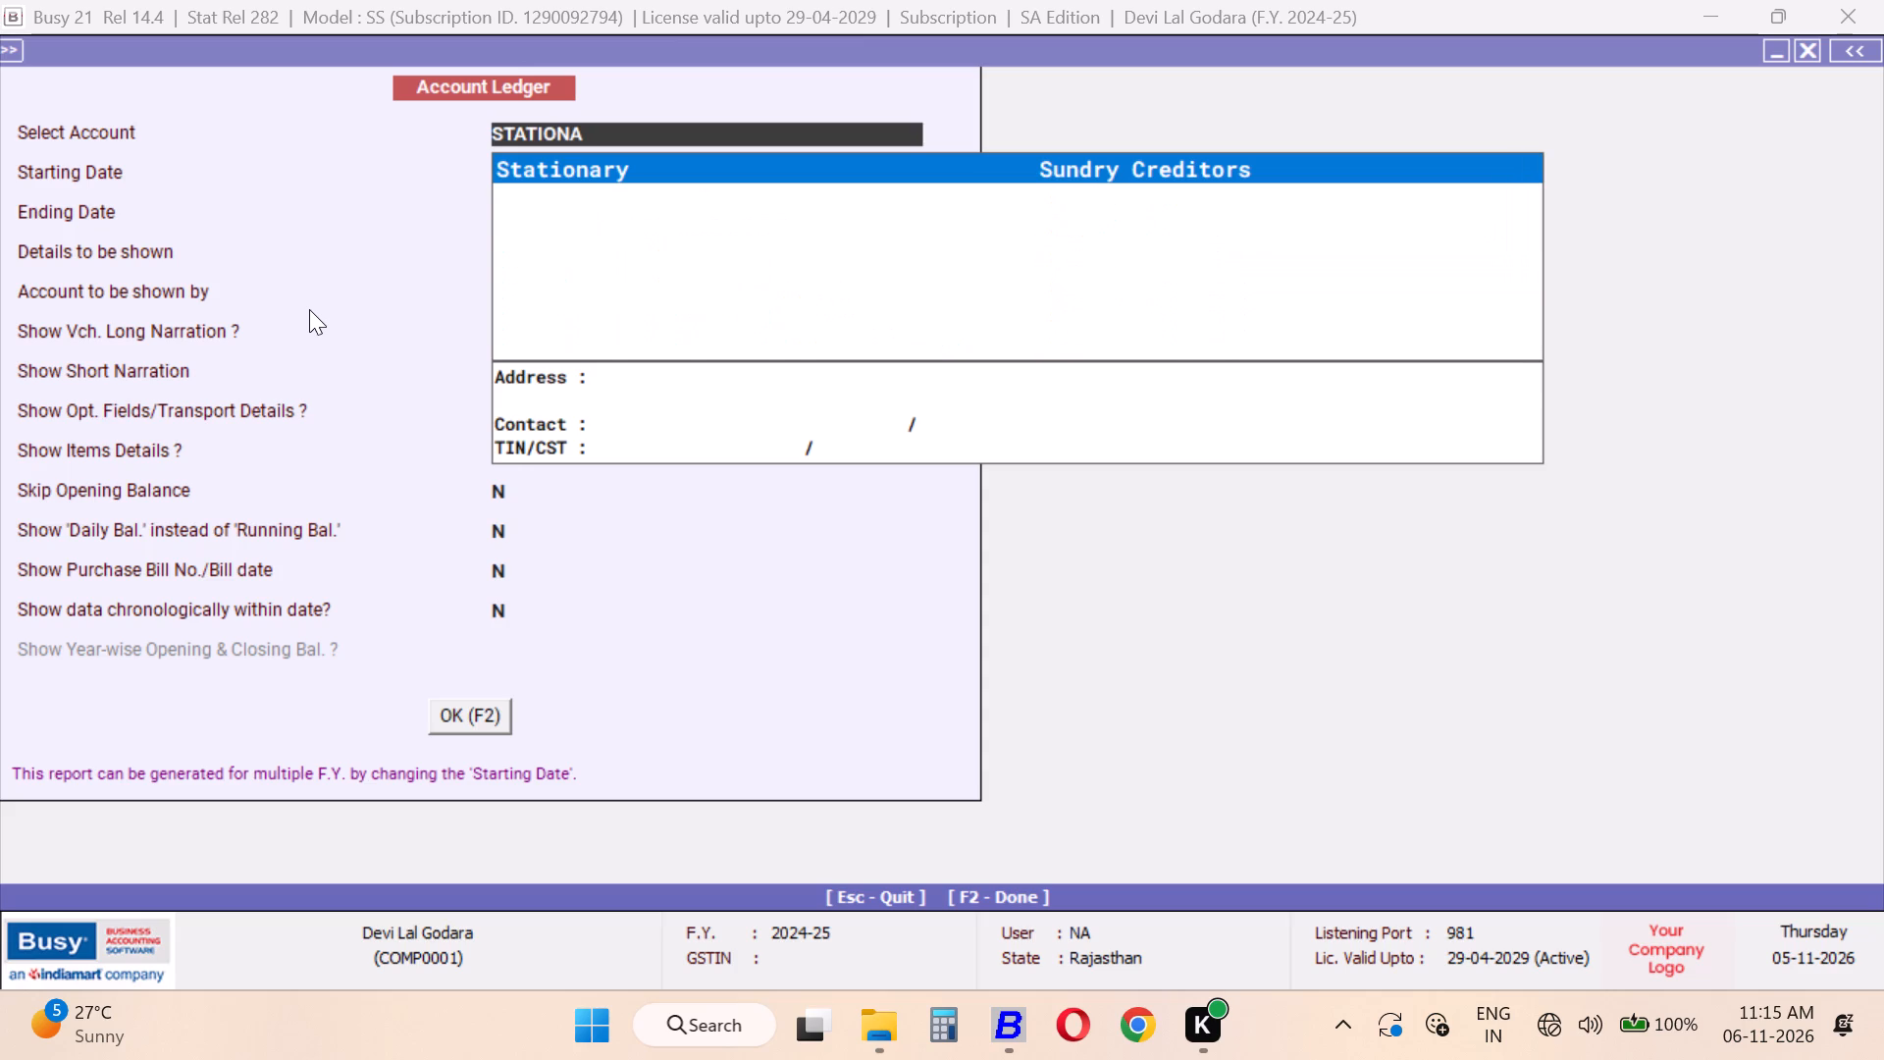
key("BackSpace")
type("ER")
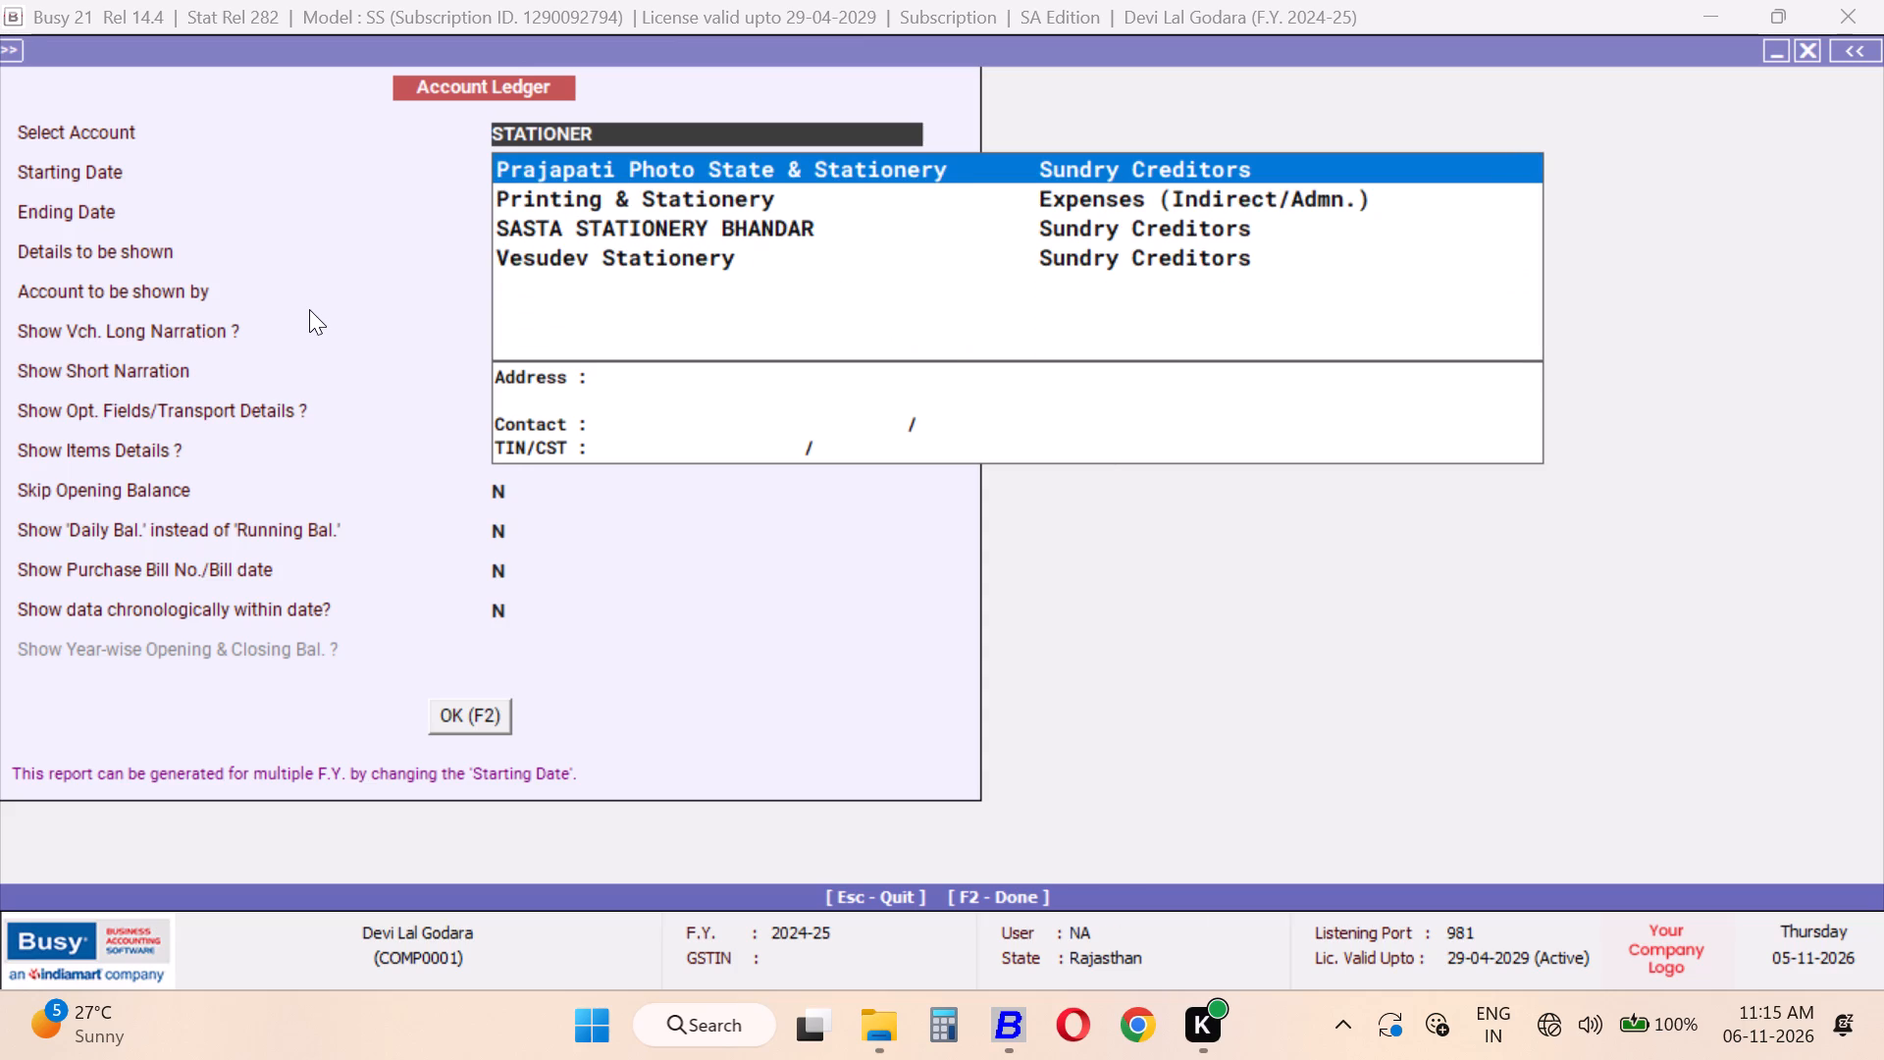
key("BackSpace")
key("BackSpace")
key("Return")
key("Tab")
key("F2")
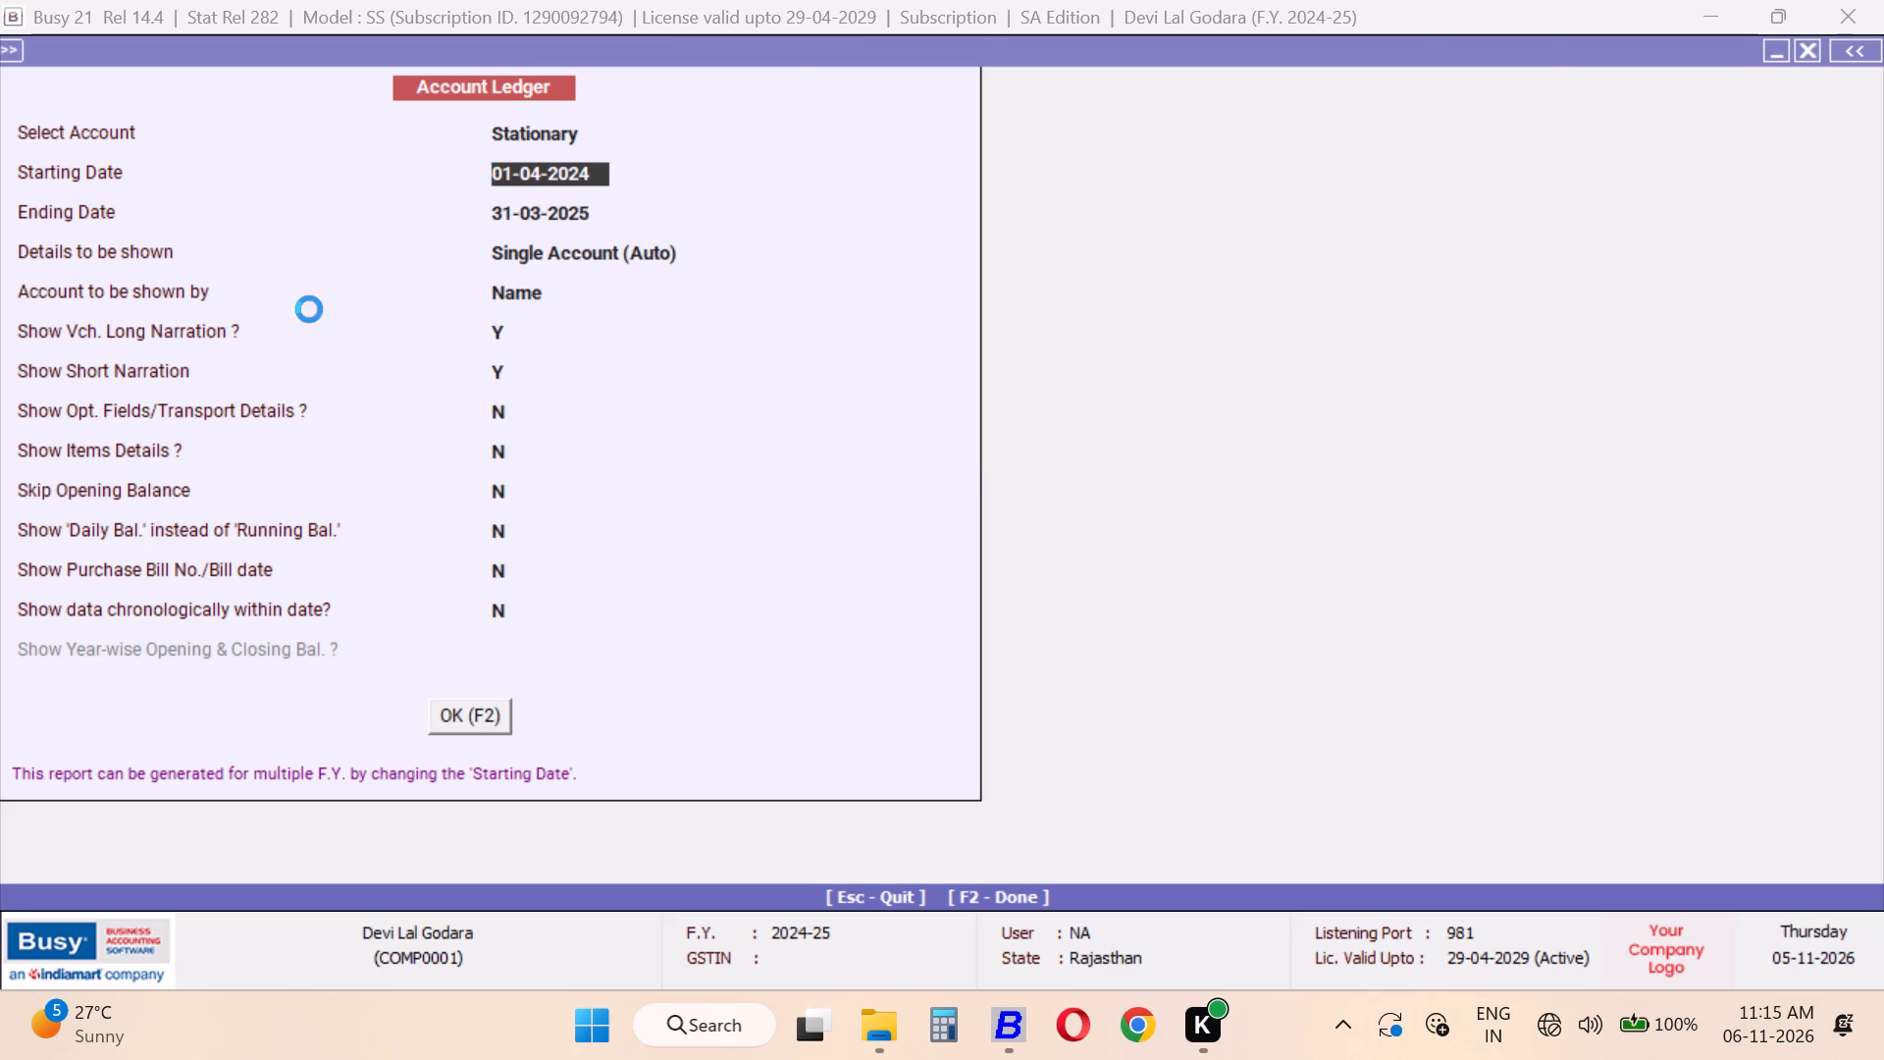
key("Escape")
type("STA")
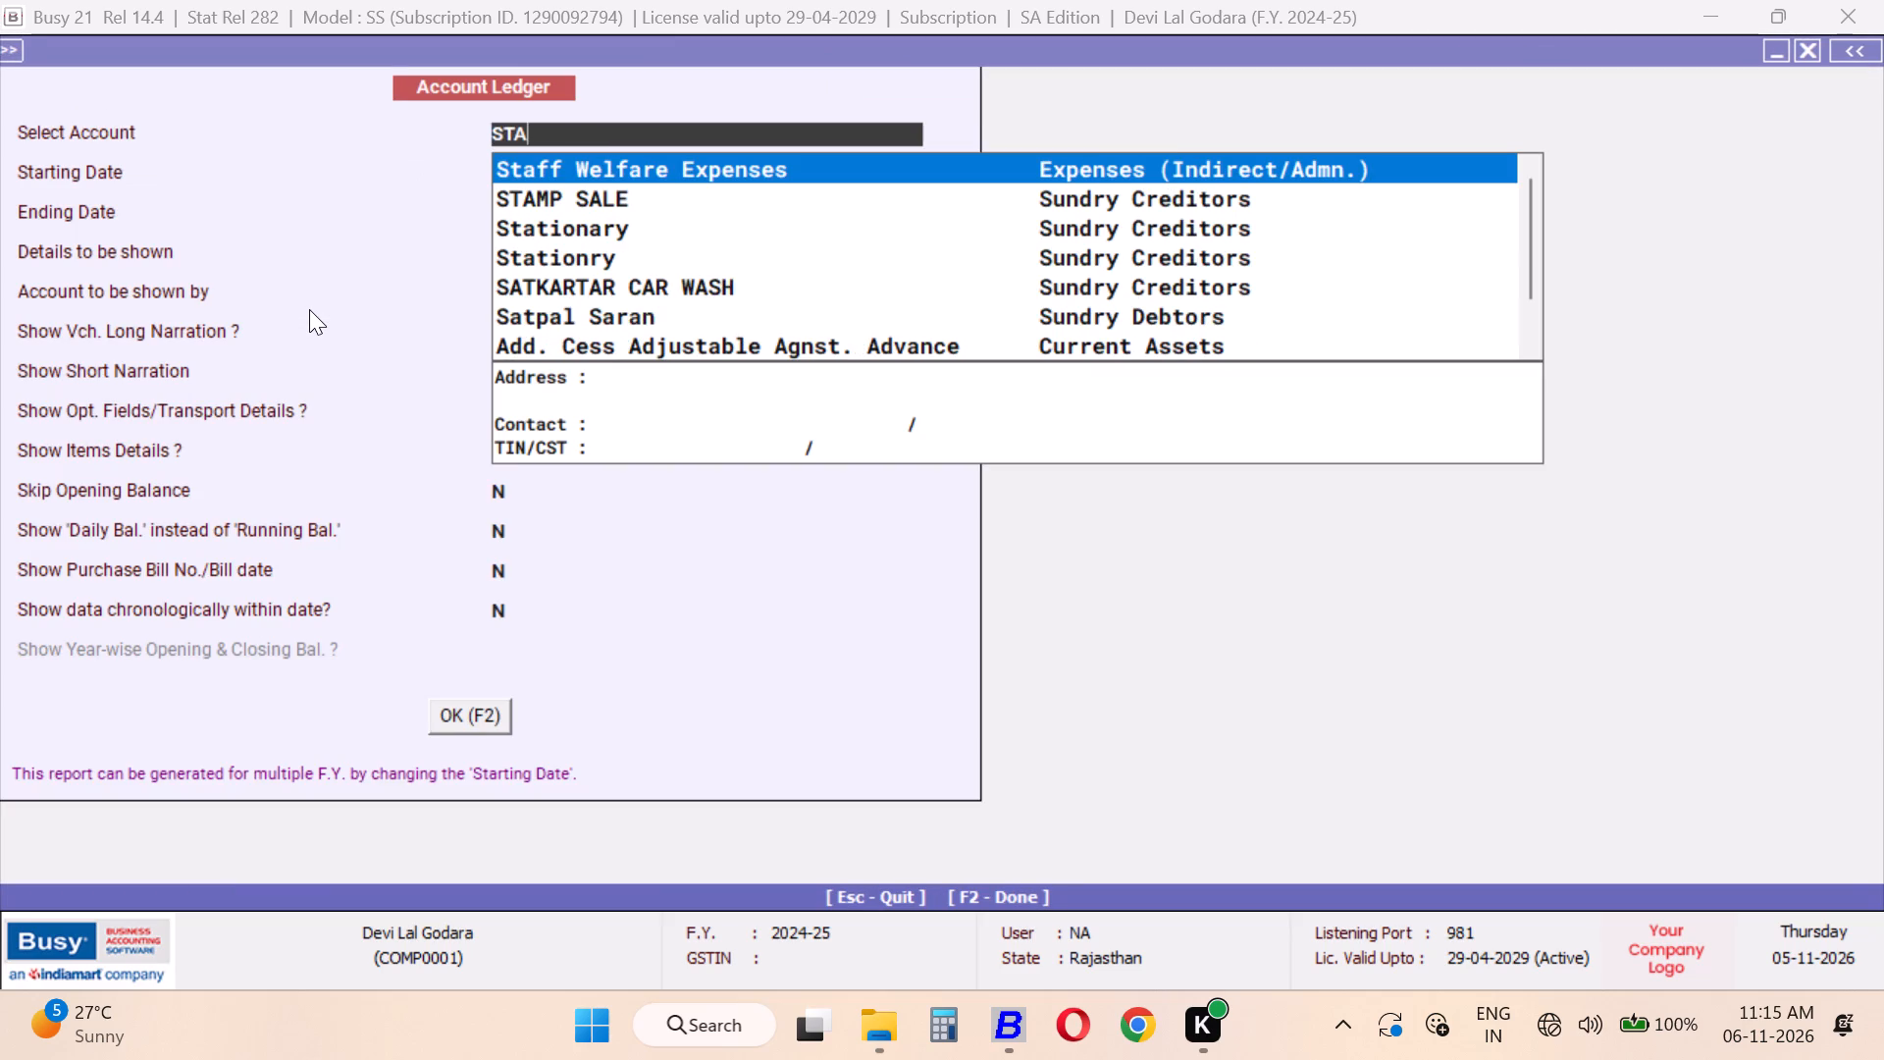
In File Explorer, copy the Captain.Marvel.2019 video from the Download chrome folder into the aman folder on the HP USB20FD (E:) drive.
left_click(1573, 1014)
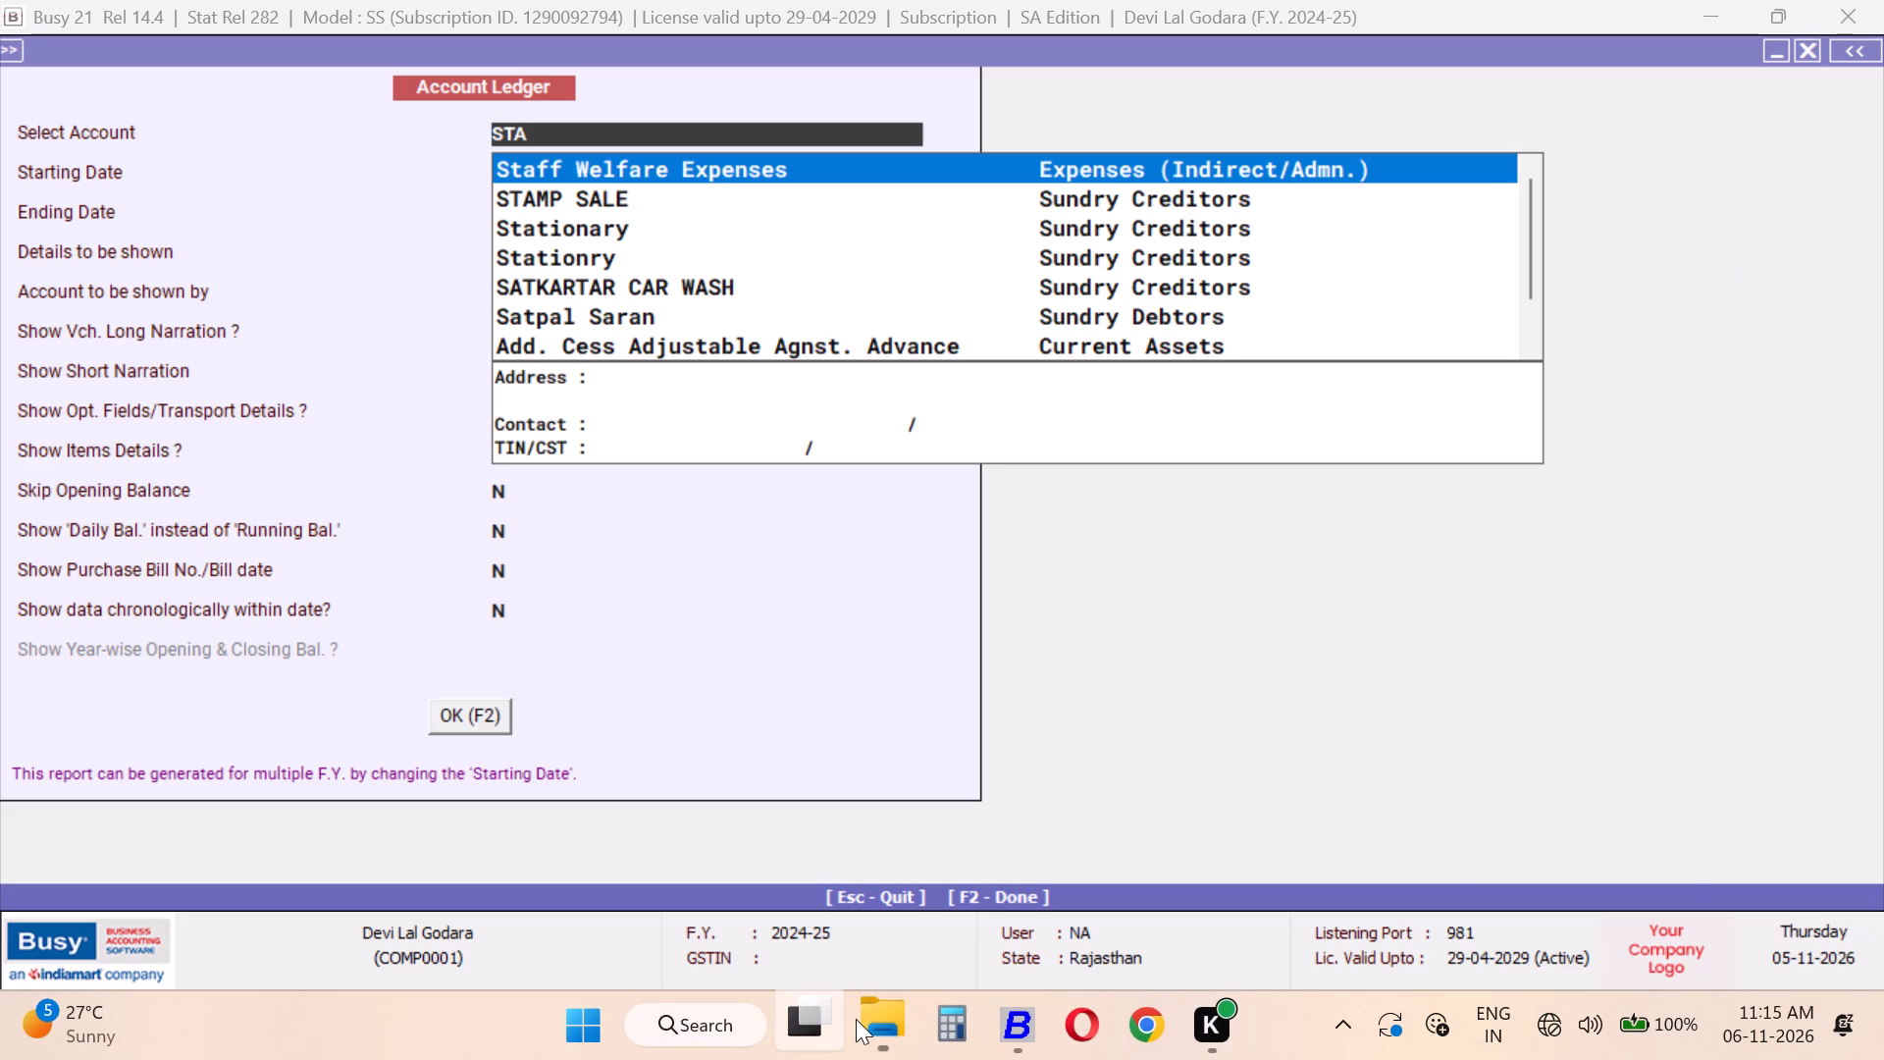
left_click(897, 1016)
scroll(121, 490, "up", 4)
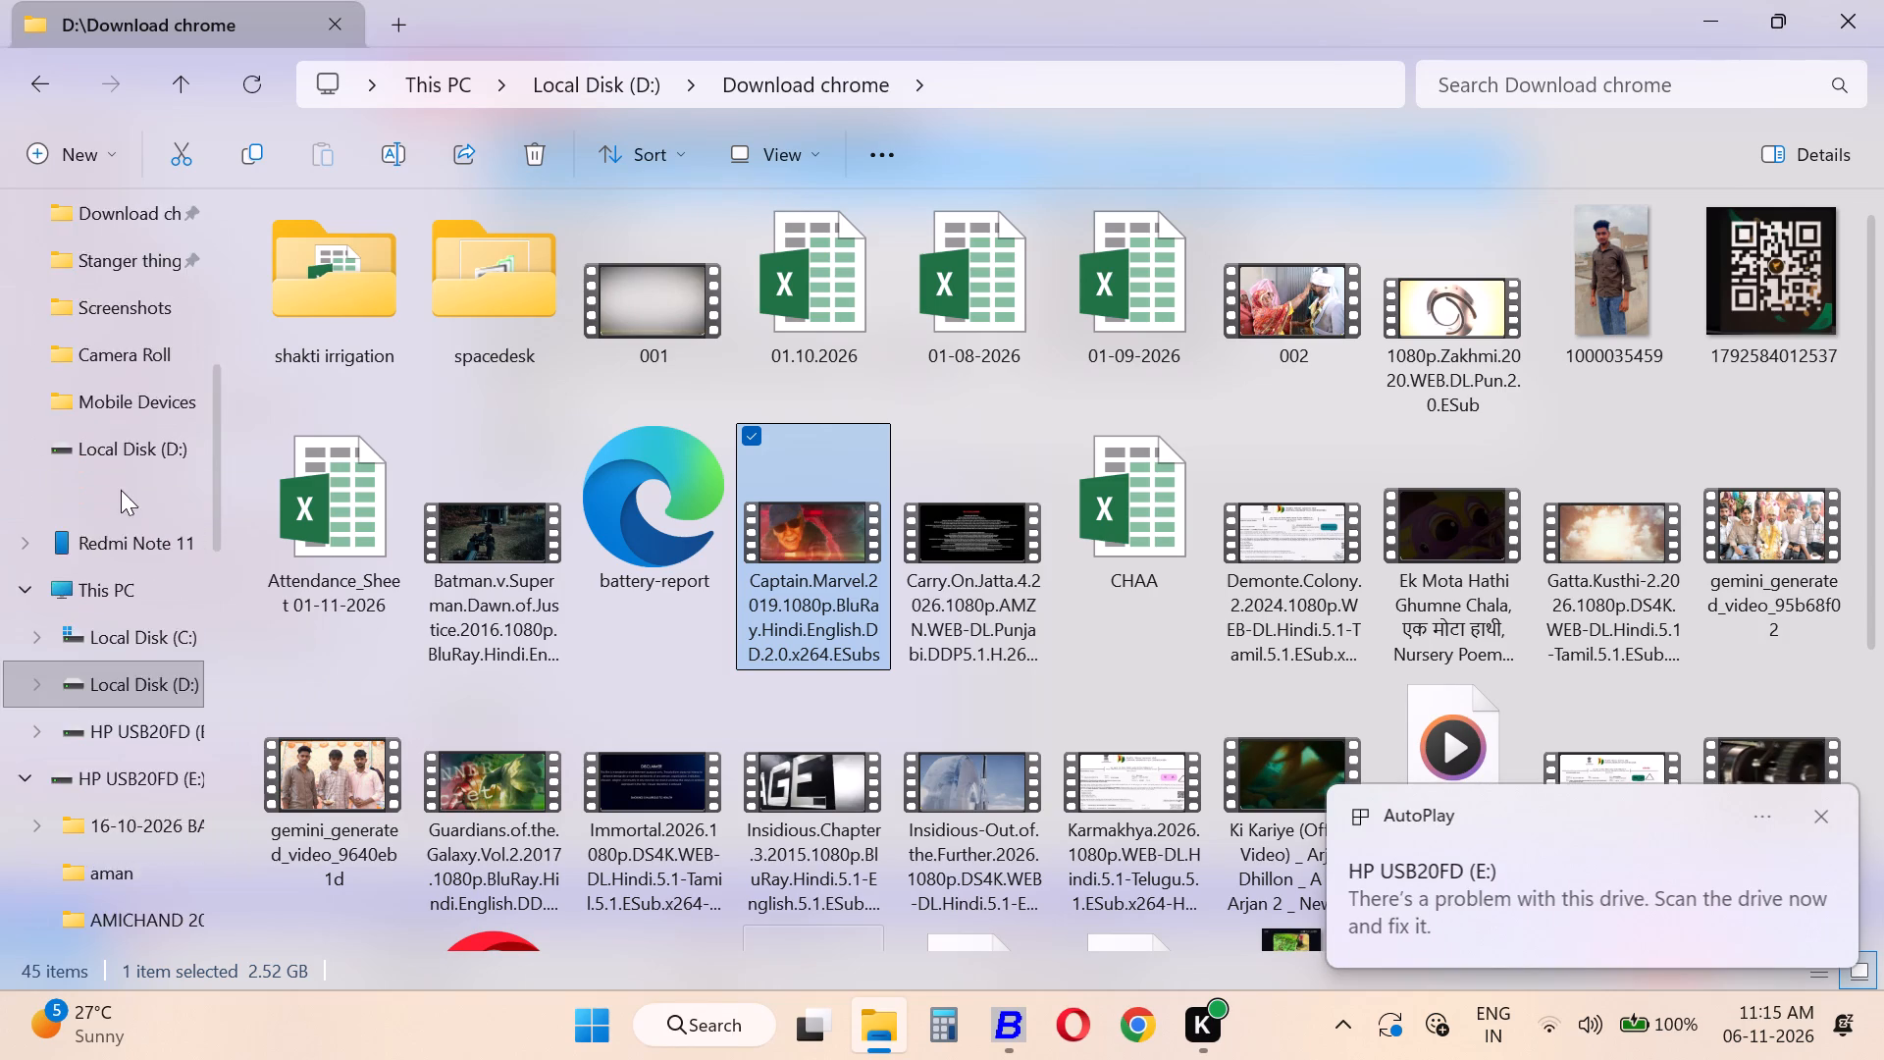
scroll(121, 485, "up", 4)
left_click(115, 641)
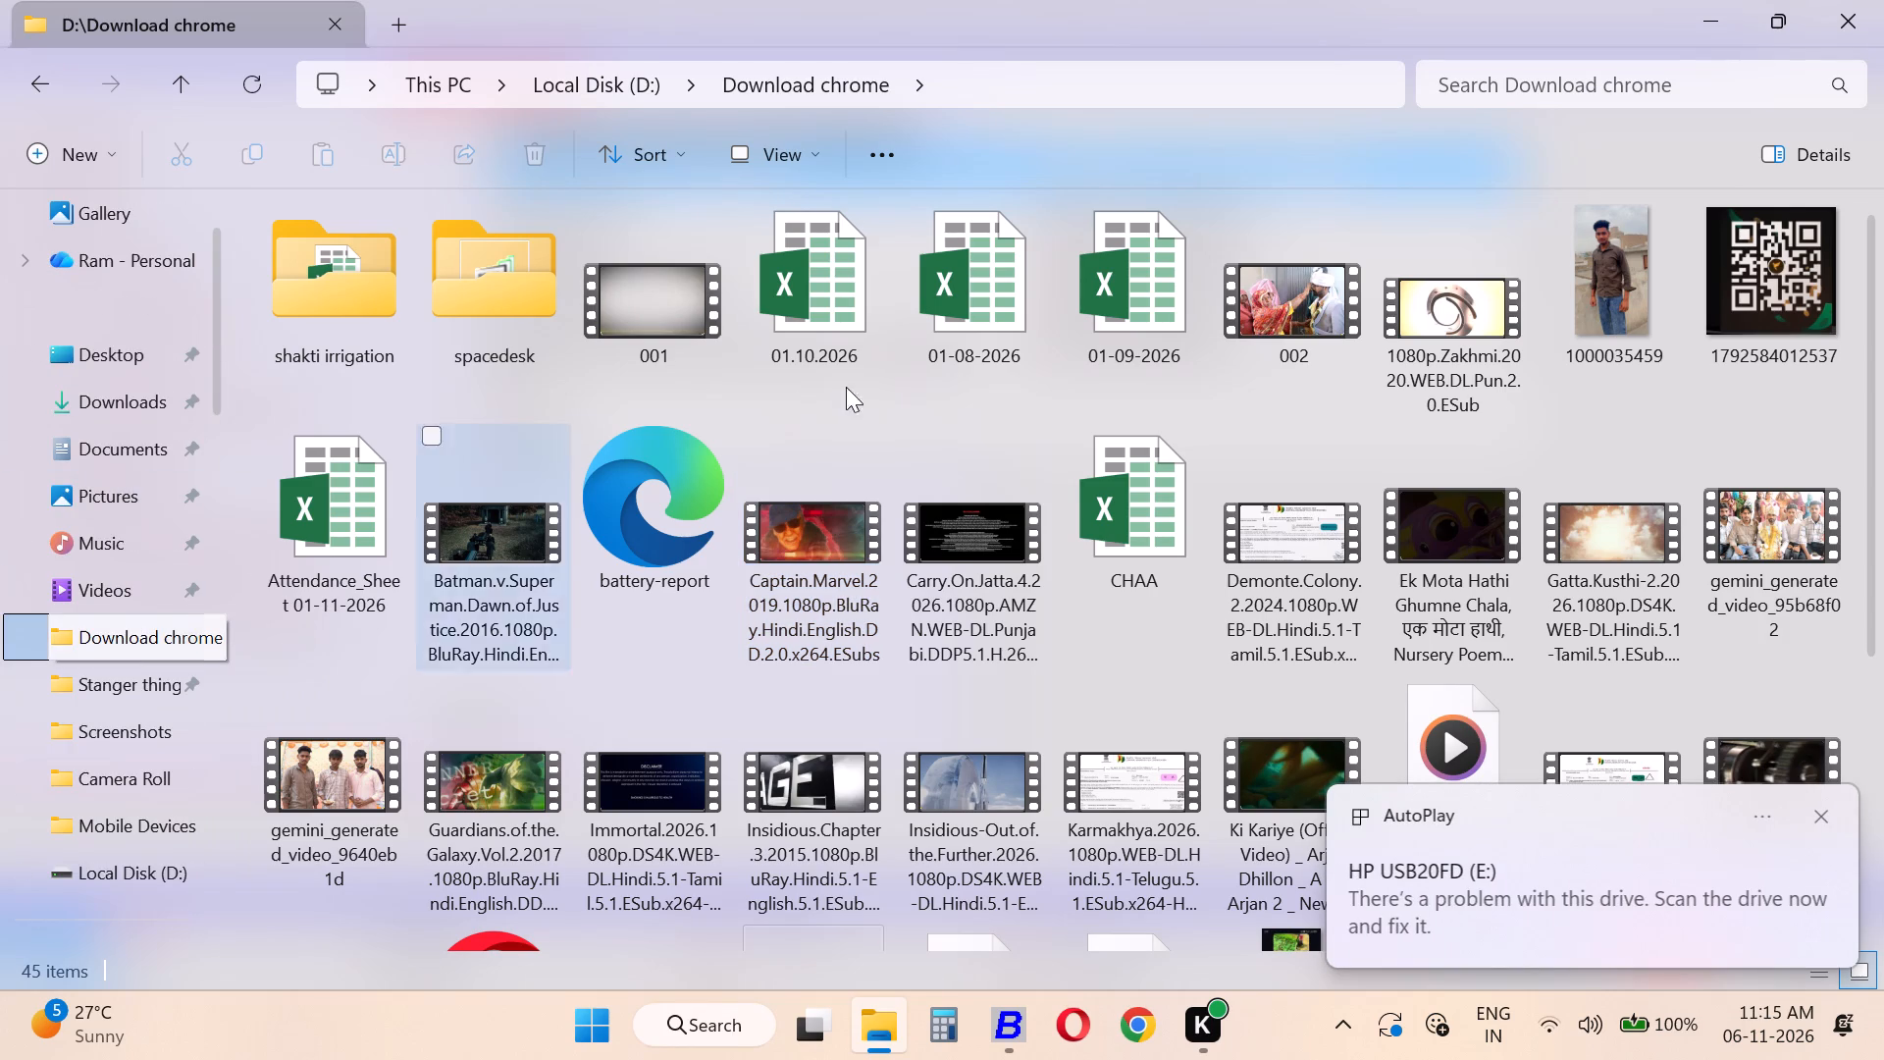
left_click(806, 513)
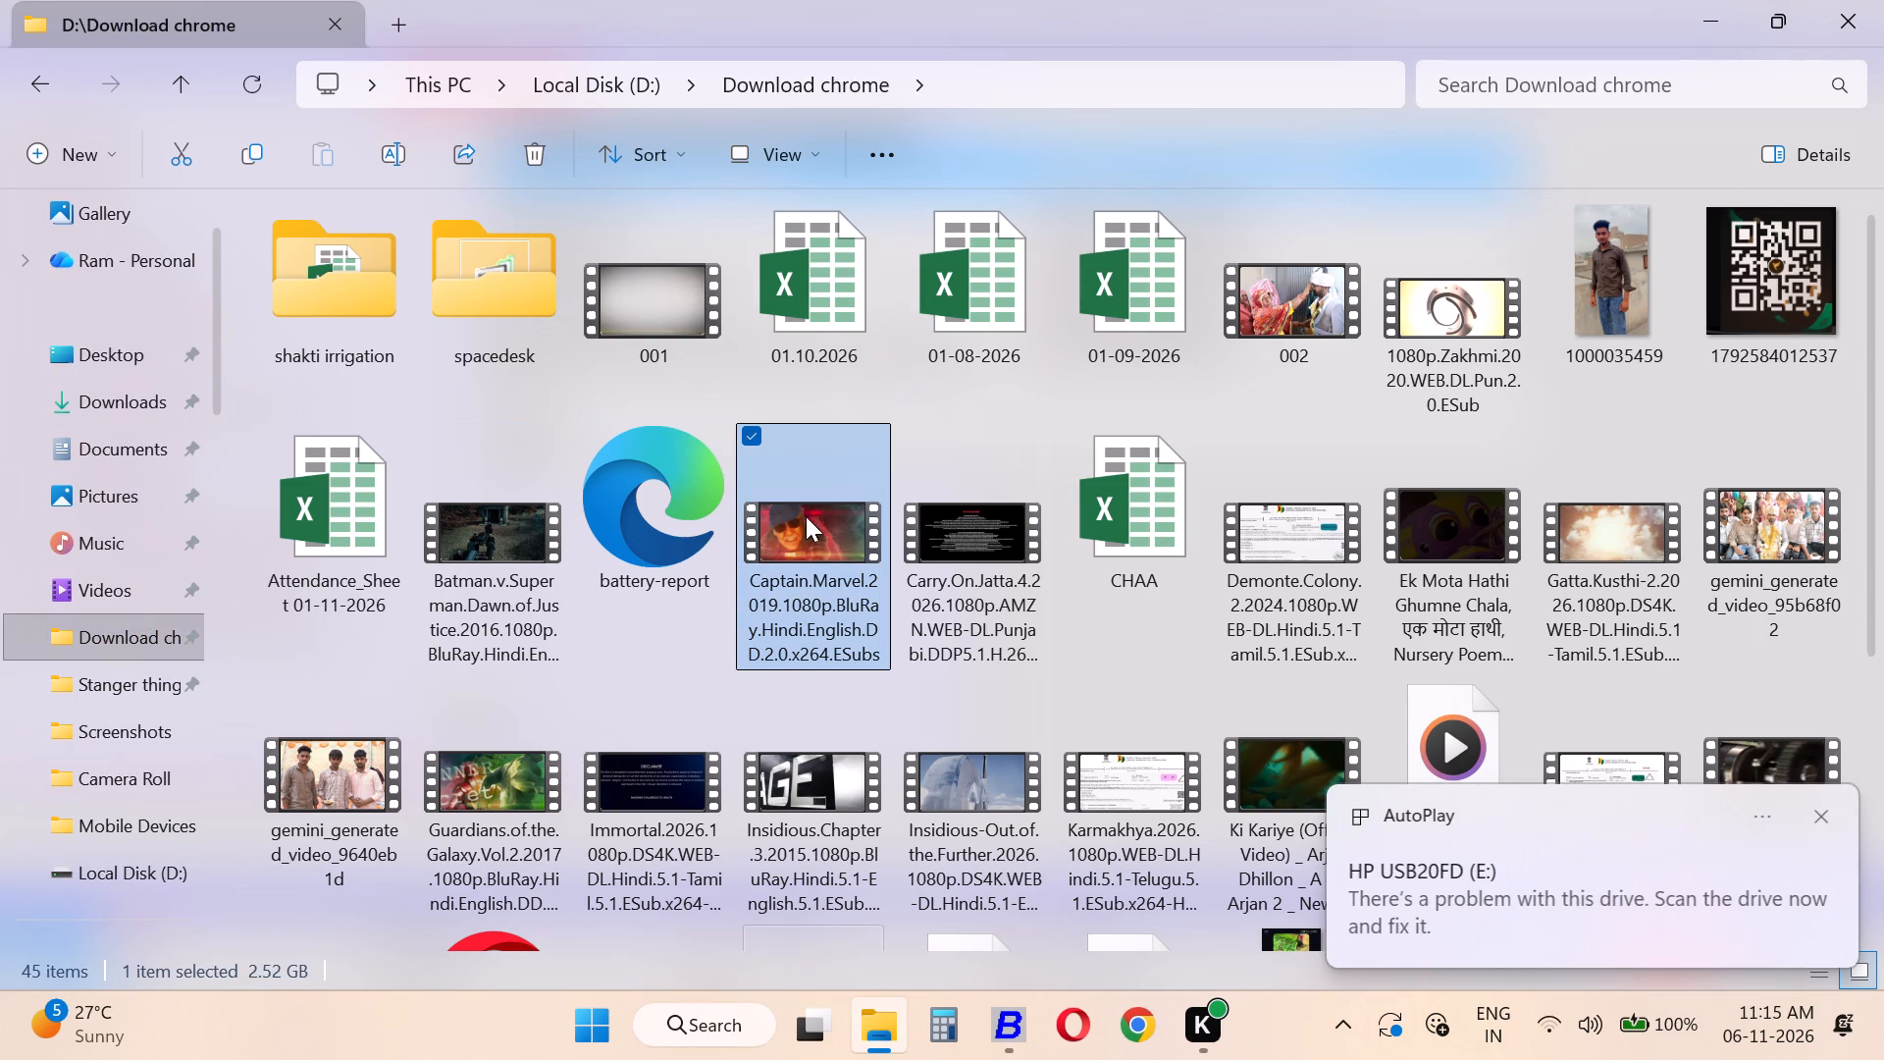
key("ctrl+c")
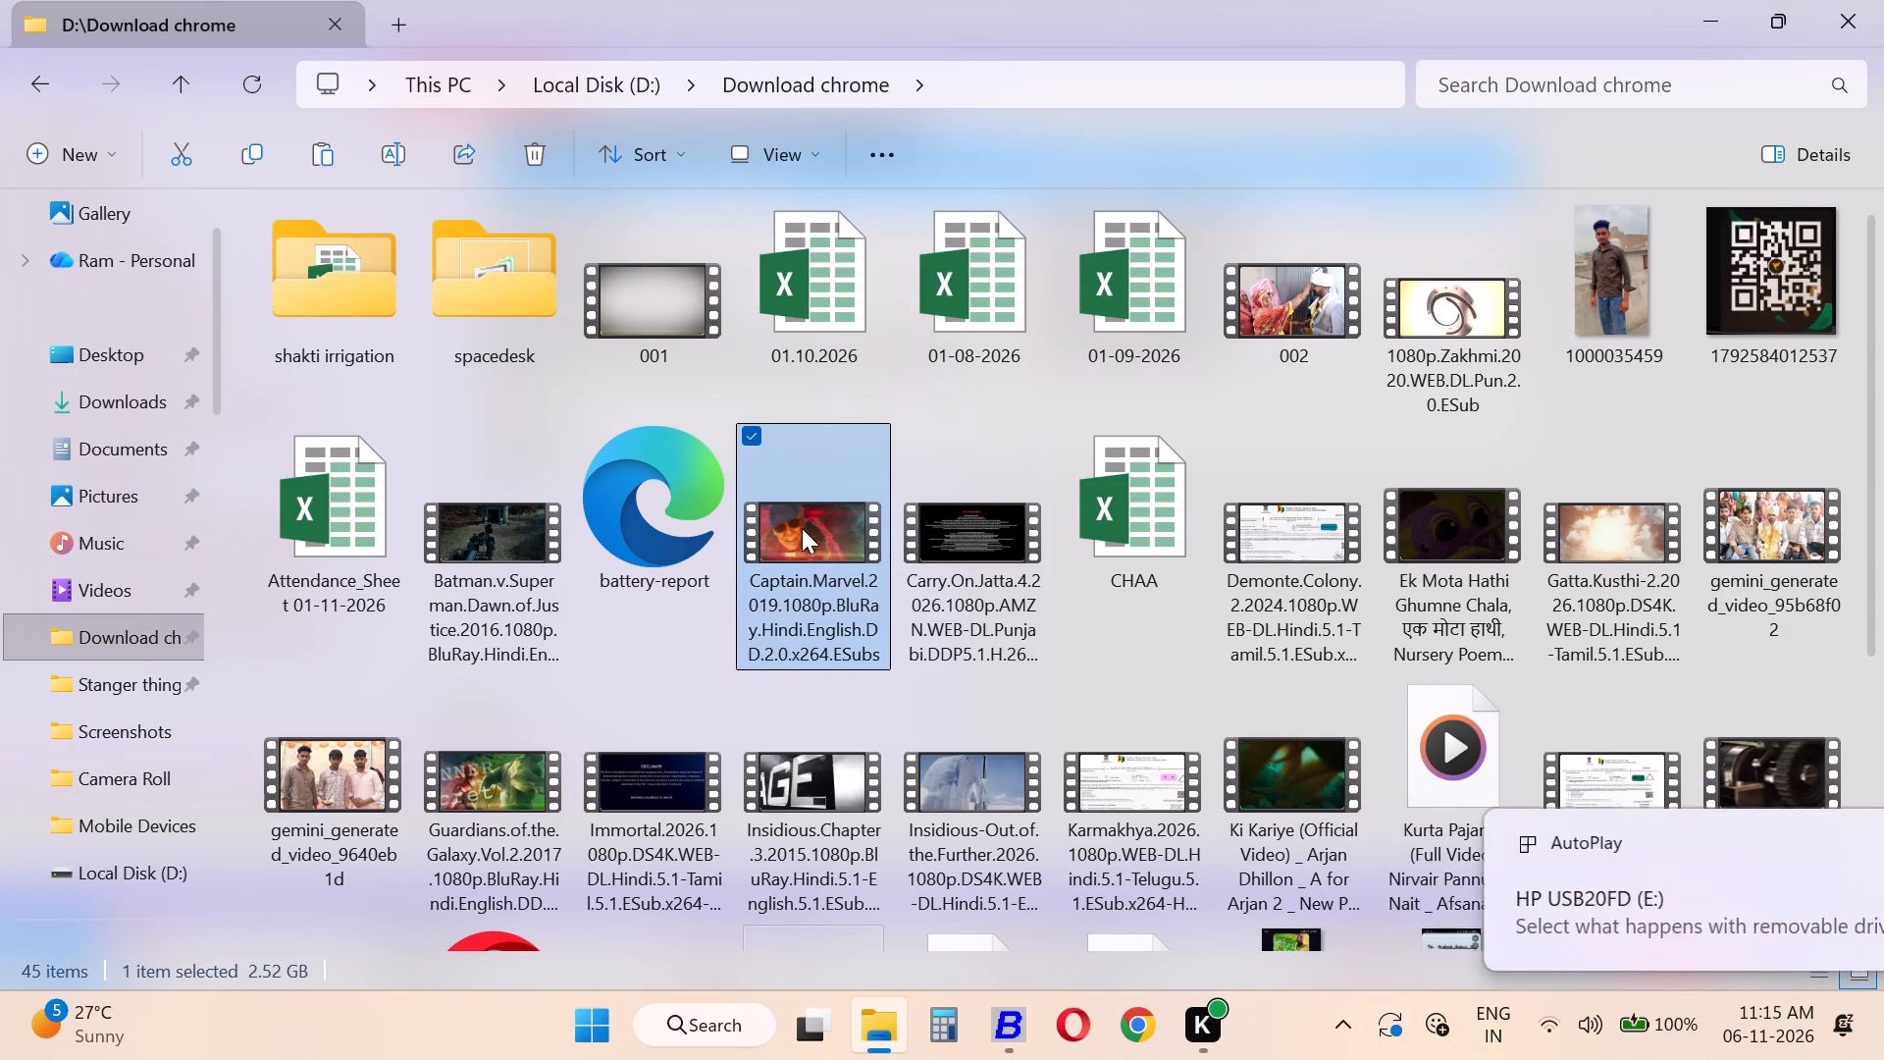
scroll(110, 756, "down", 3)
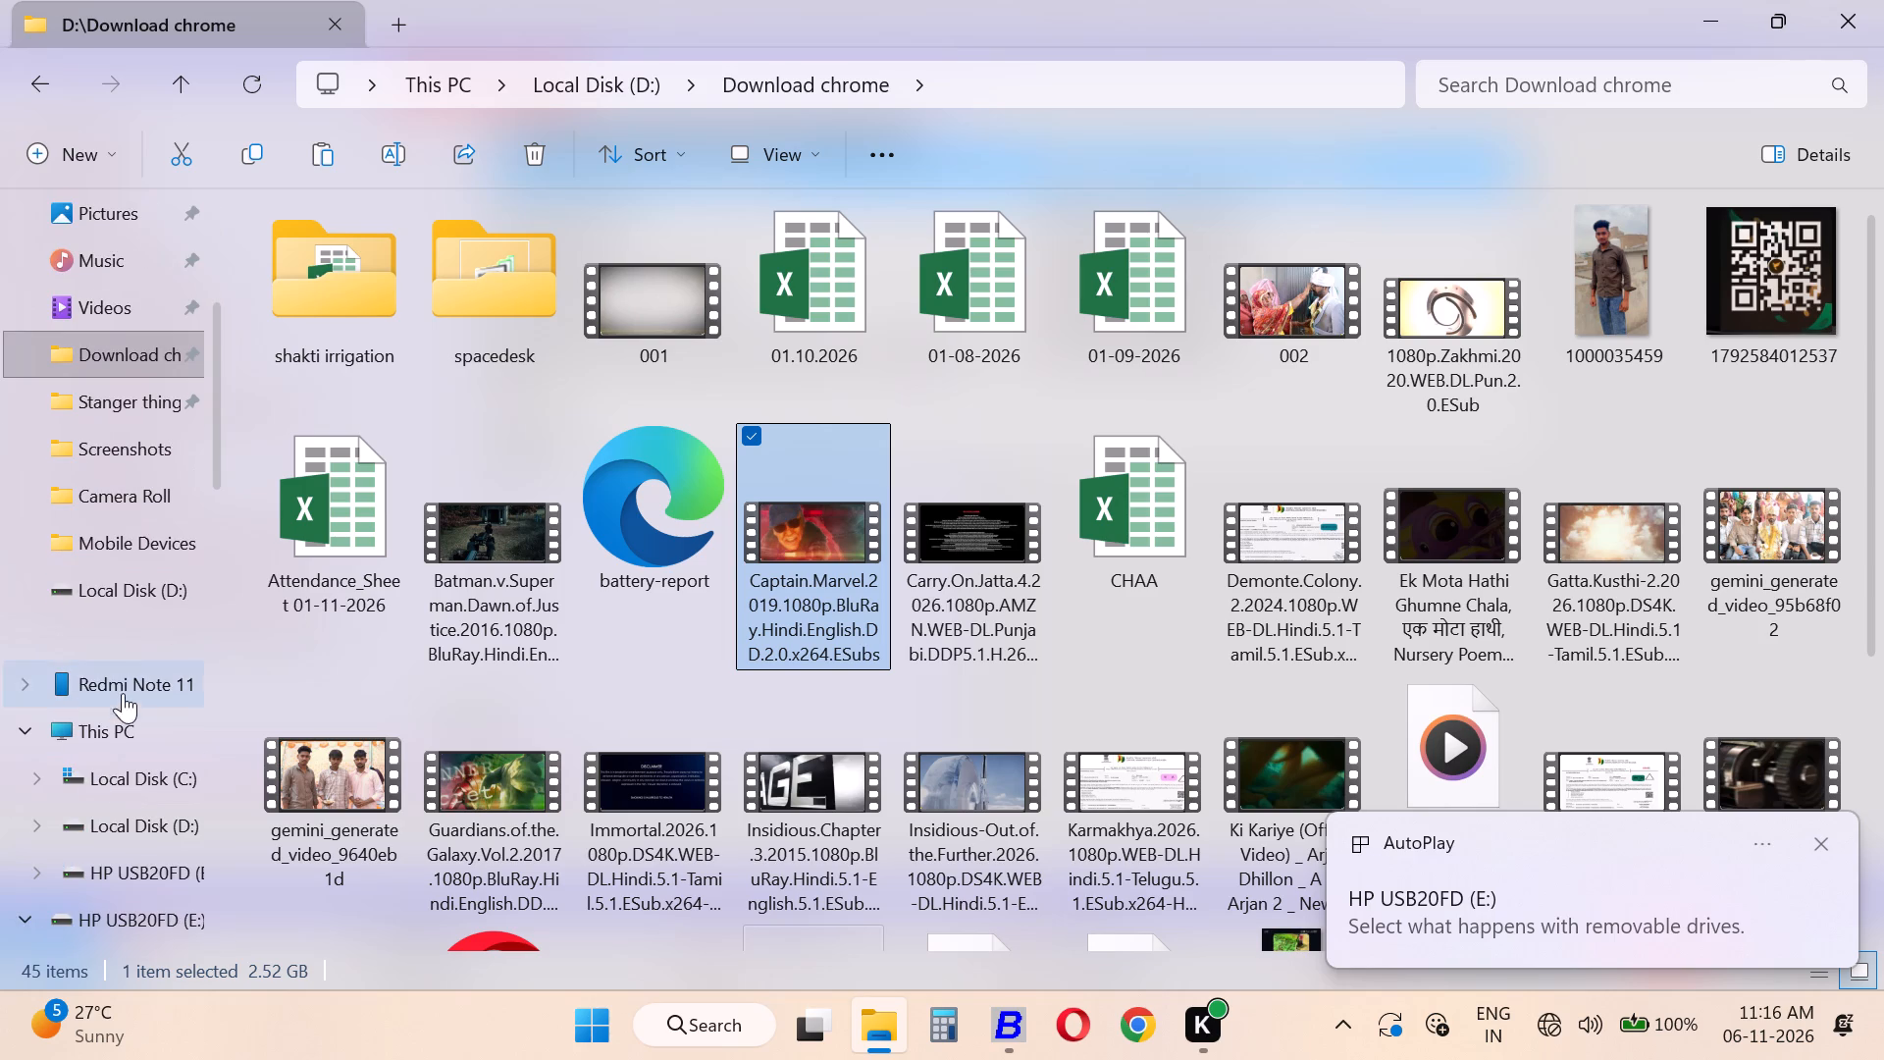
left_click(129, 876)
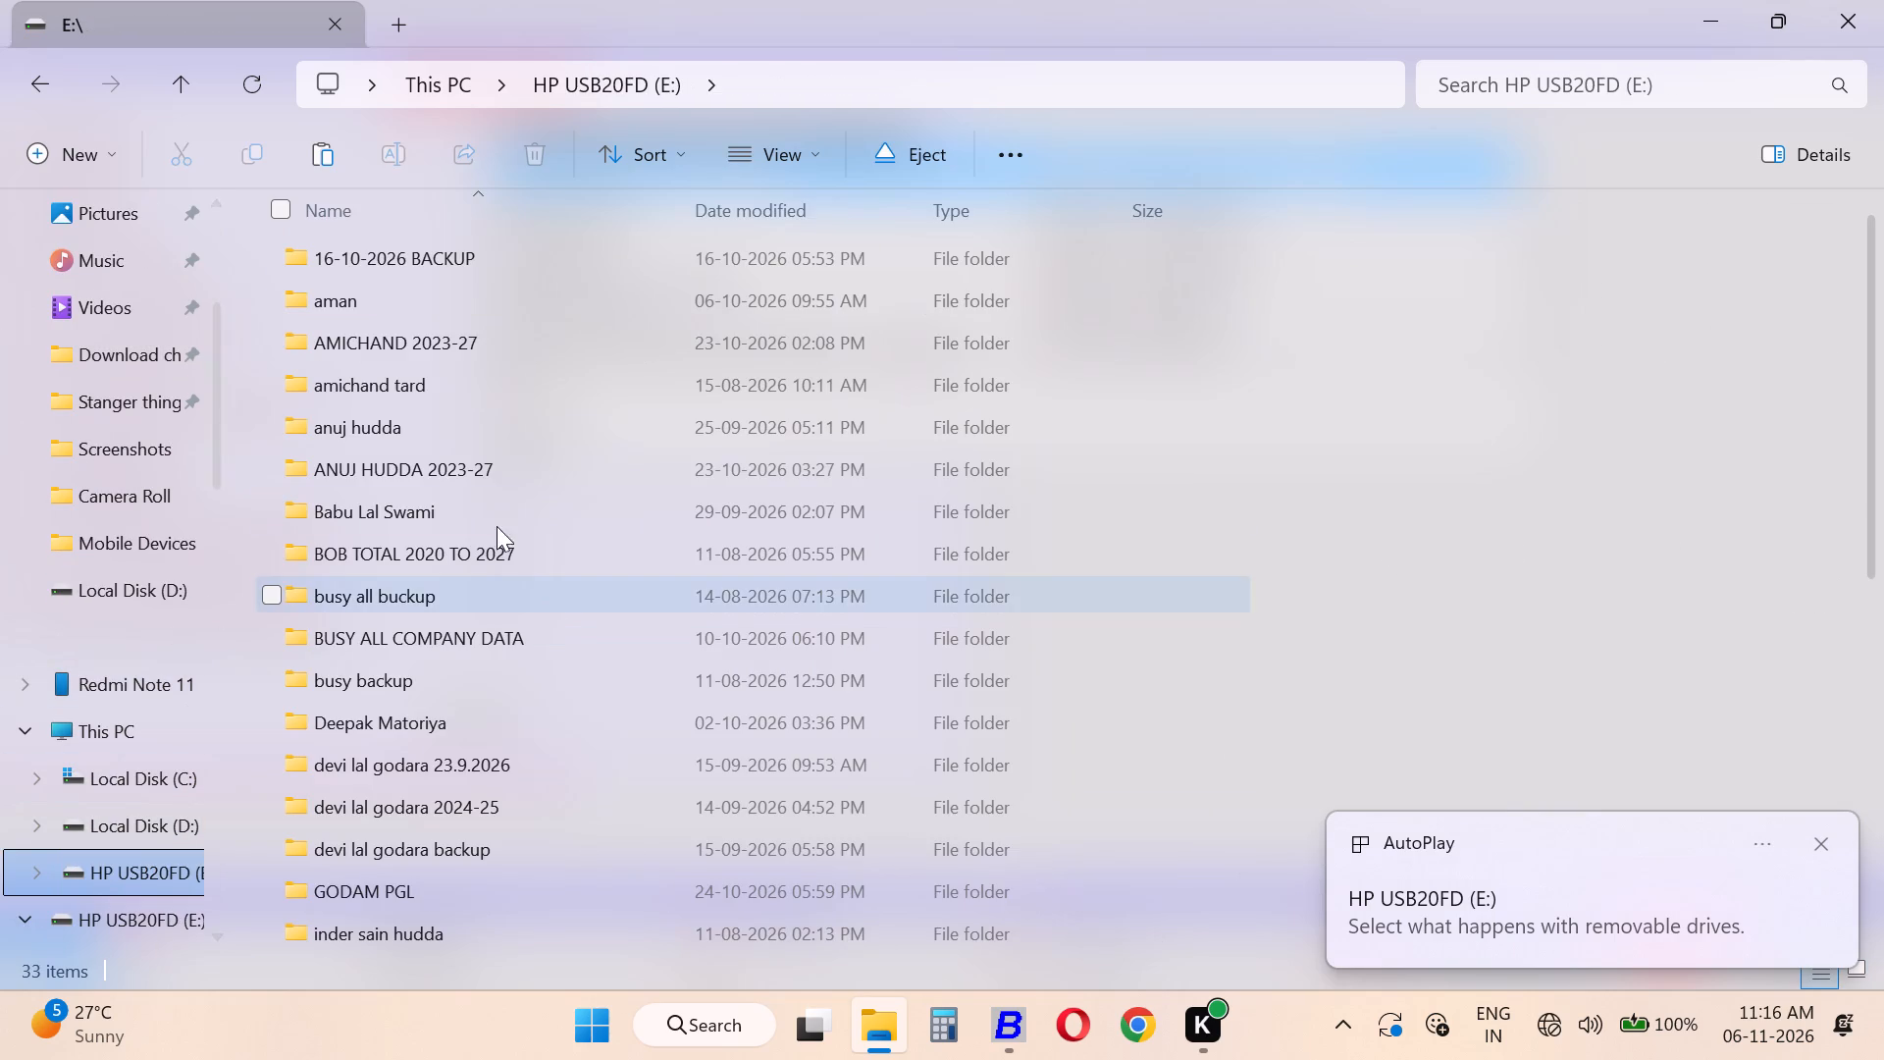
double_click(444, 284)
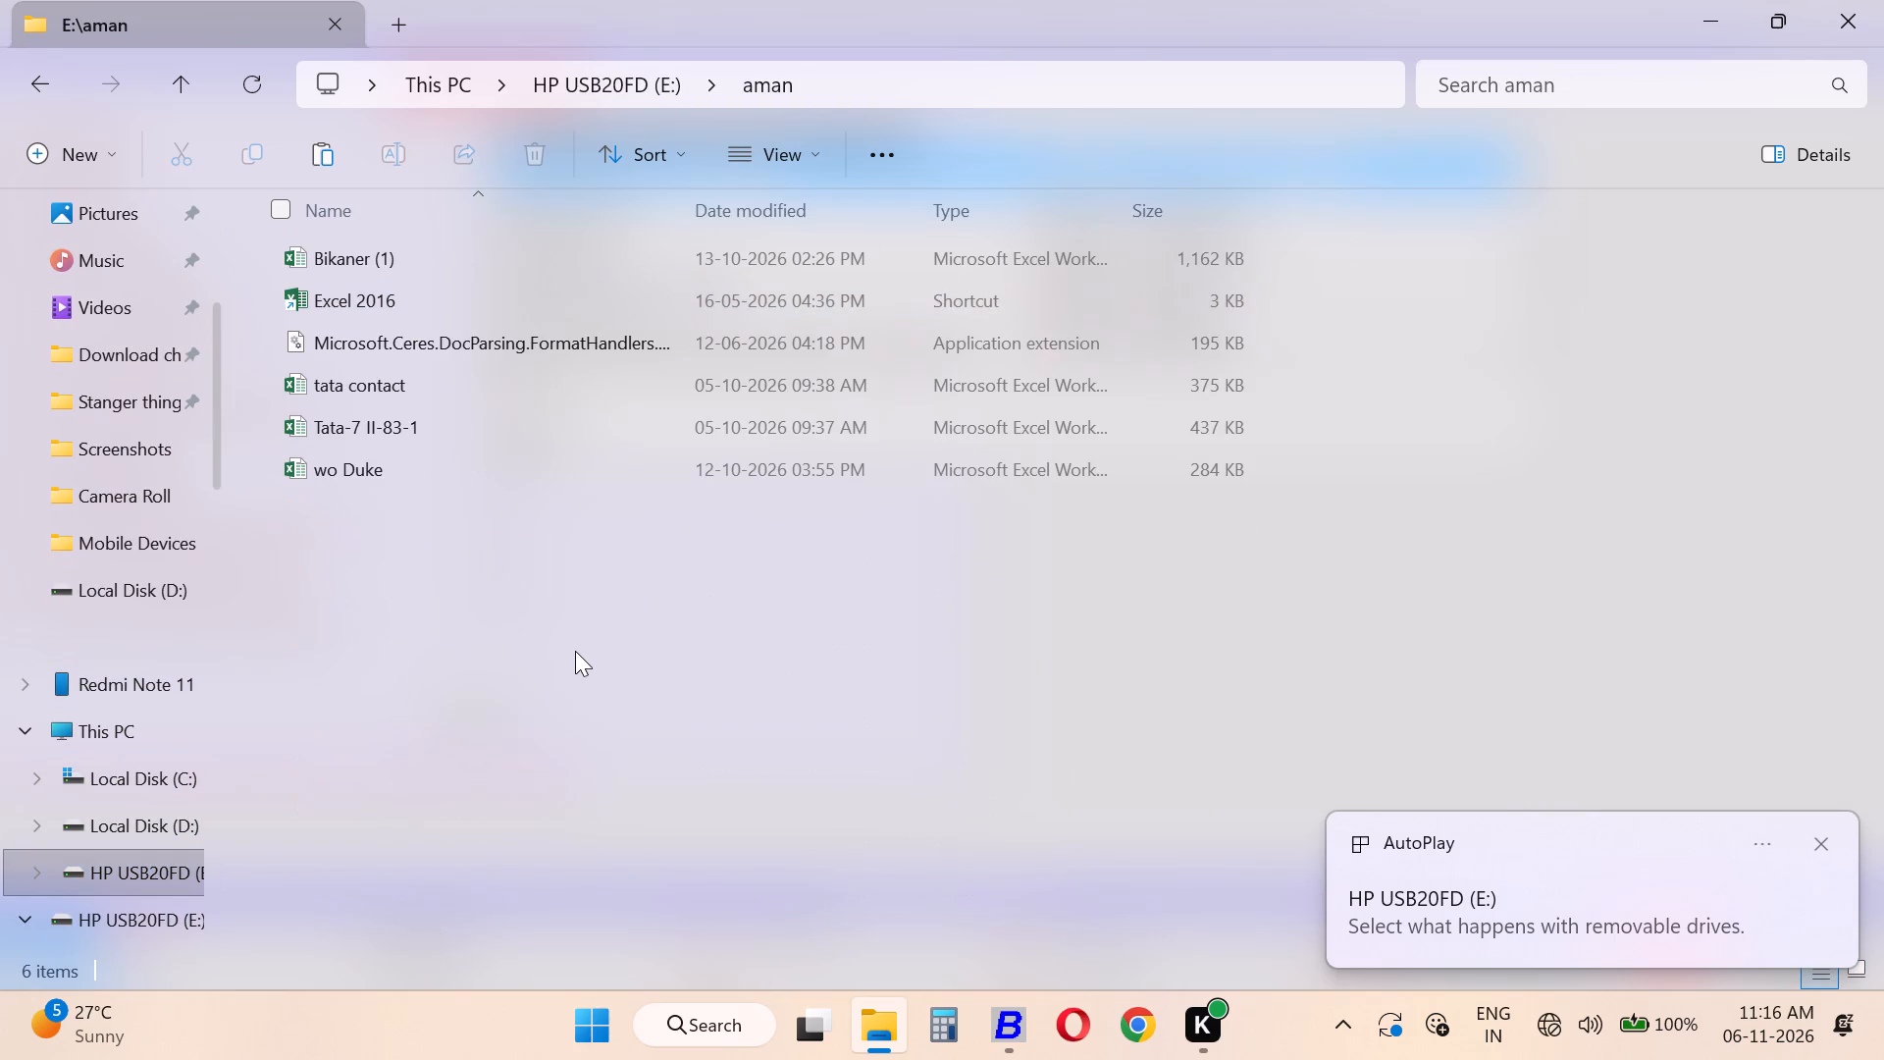
key("ctrl+v")
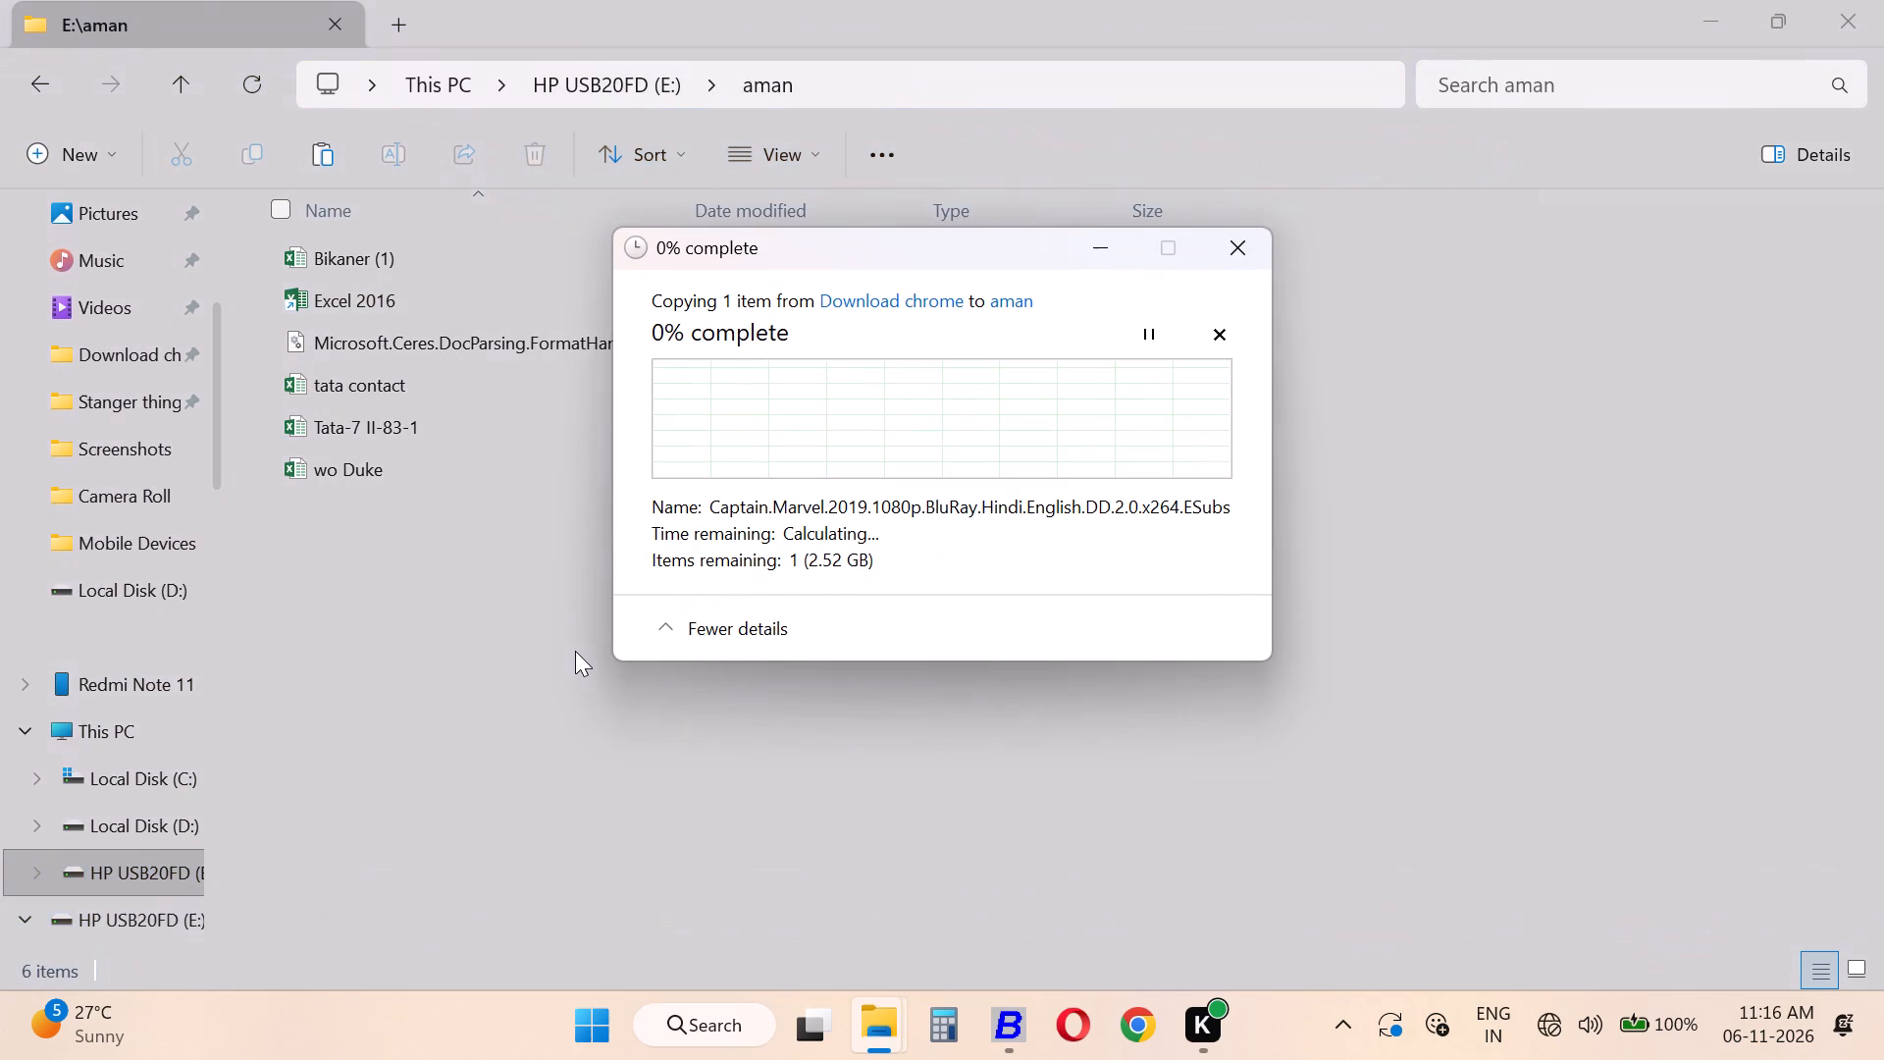
left_click(1118, 241)
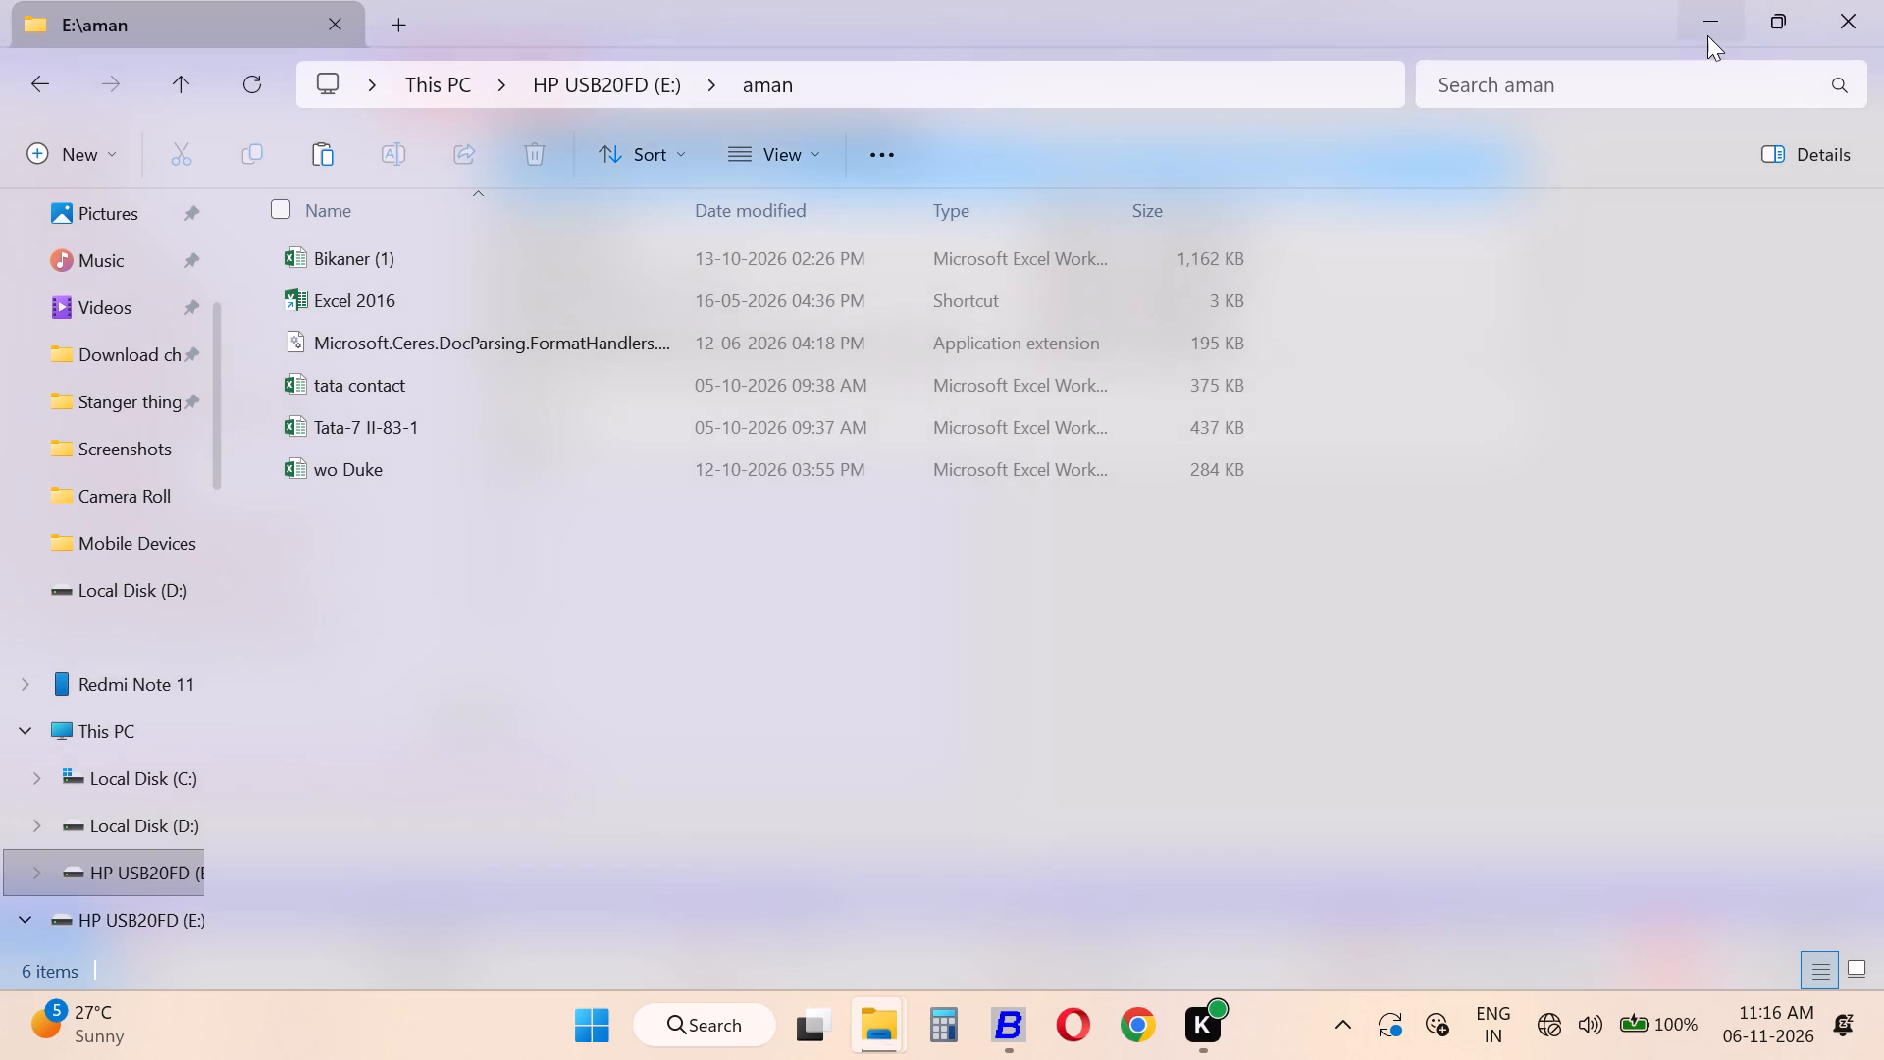
left_click(1717, 31)
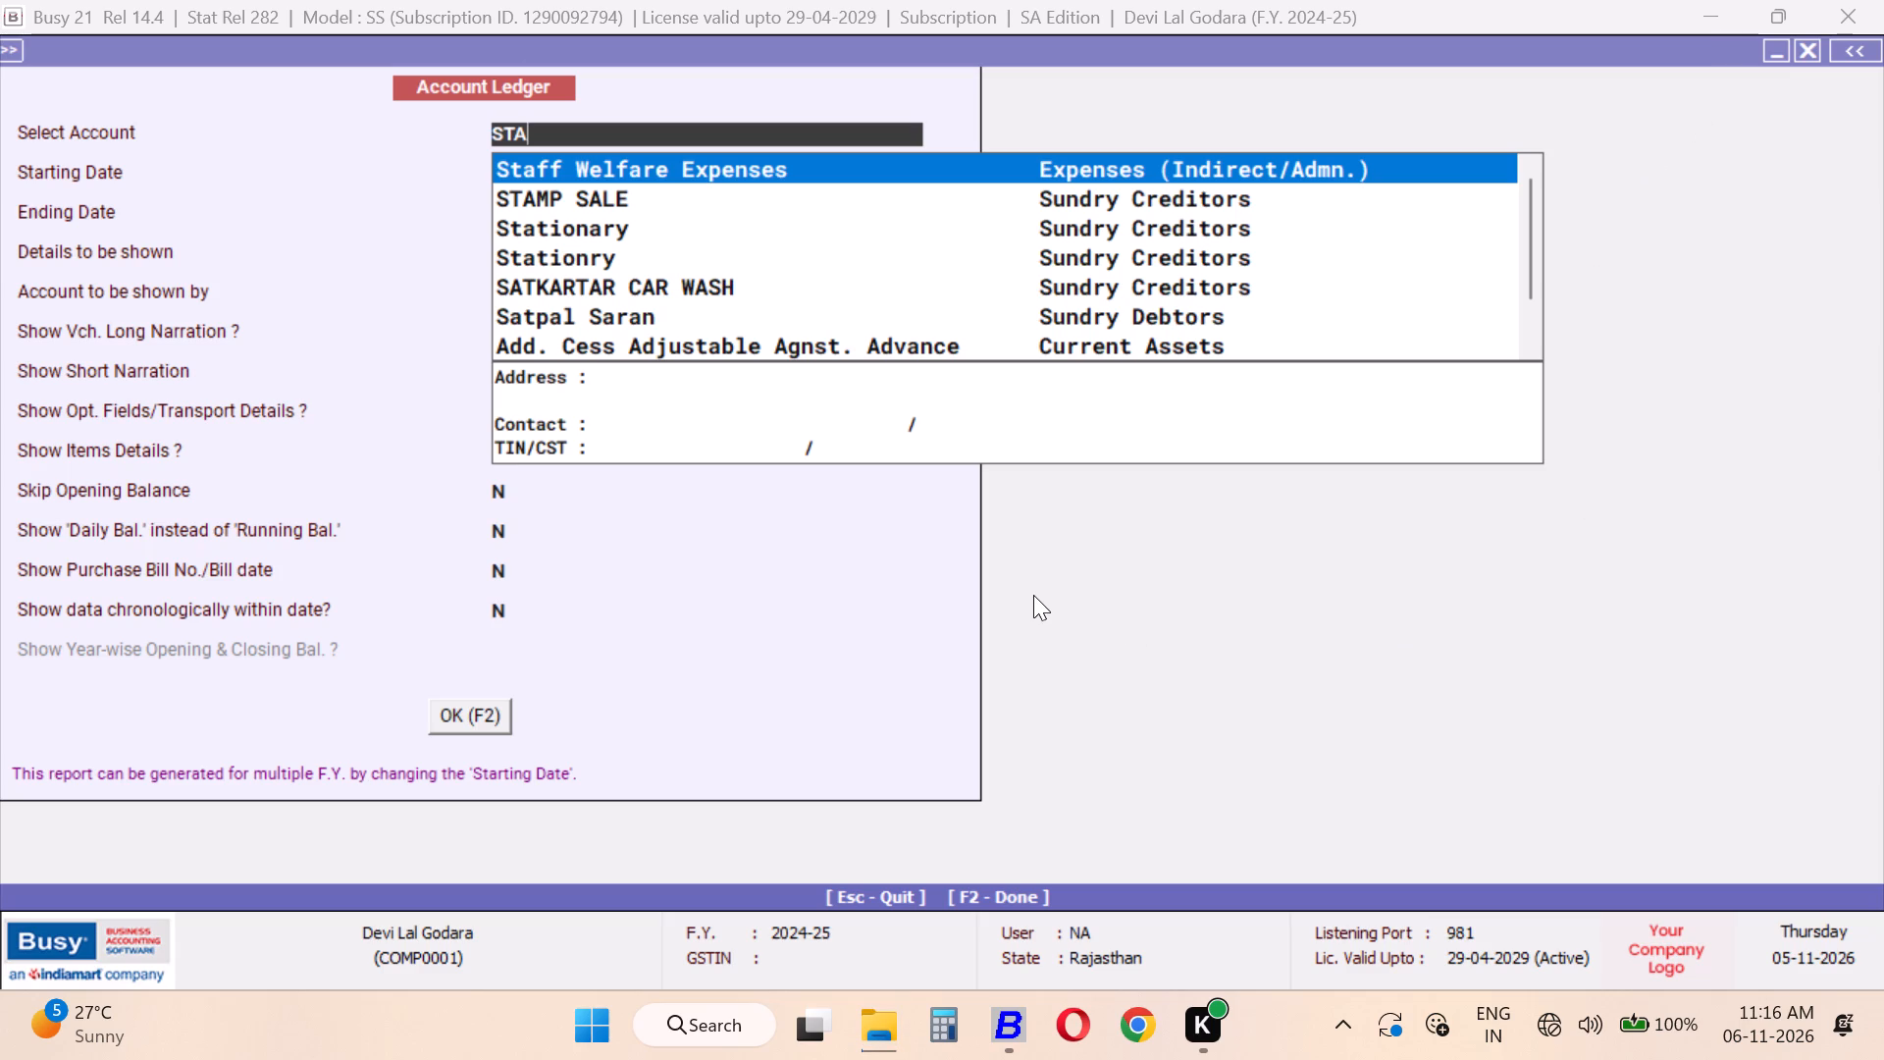
Back in Busy, check the Stationry account ledger from 01-04-2024 to 31-03-2025.
type("TI")
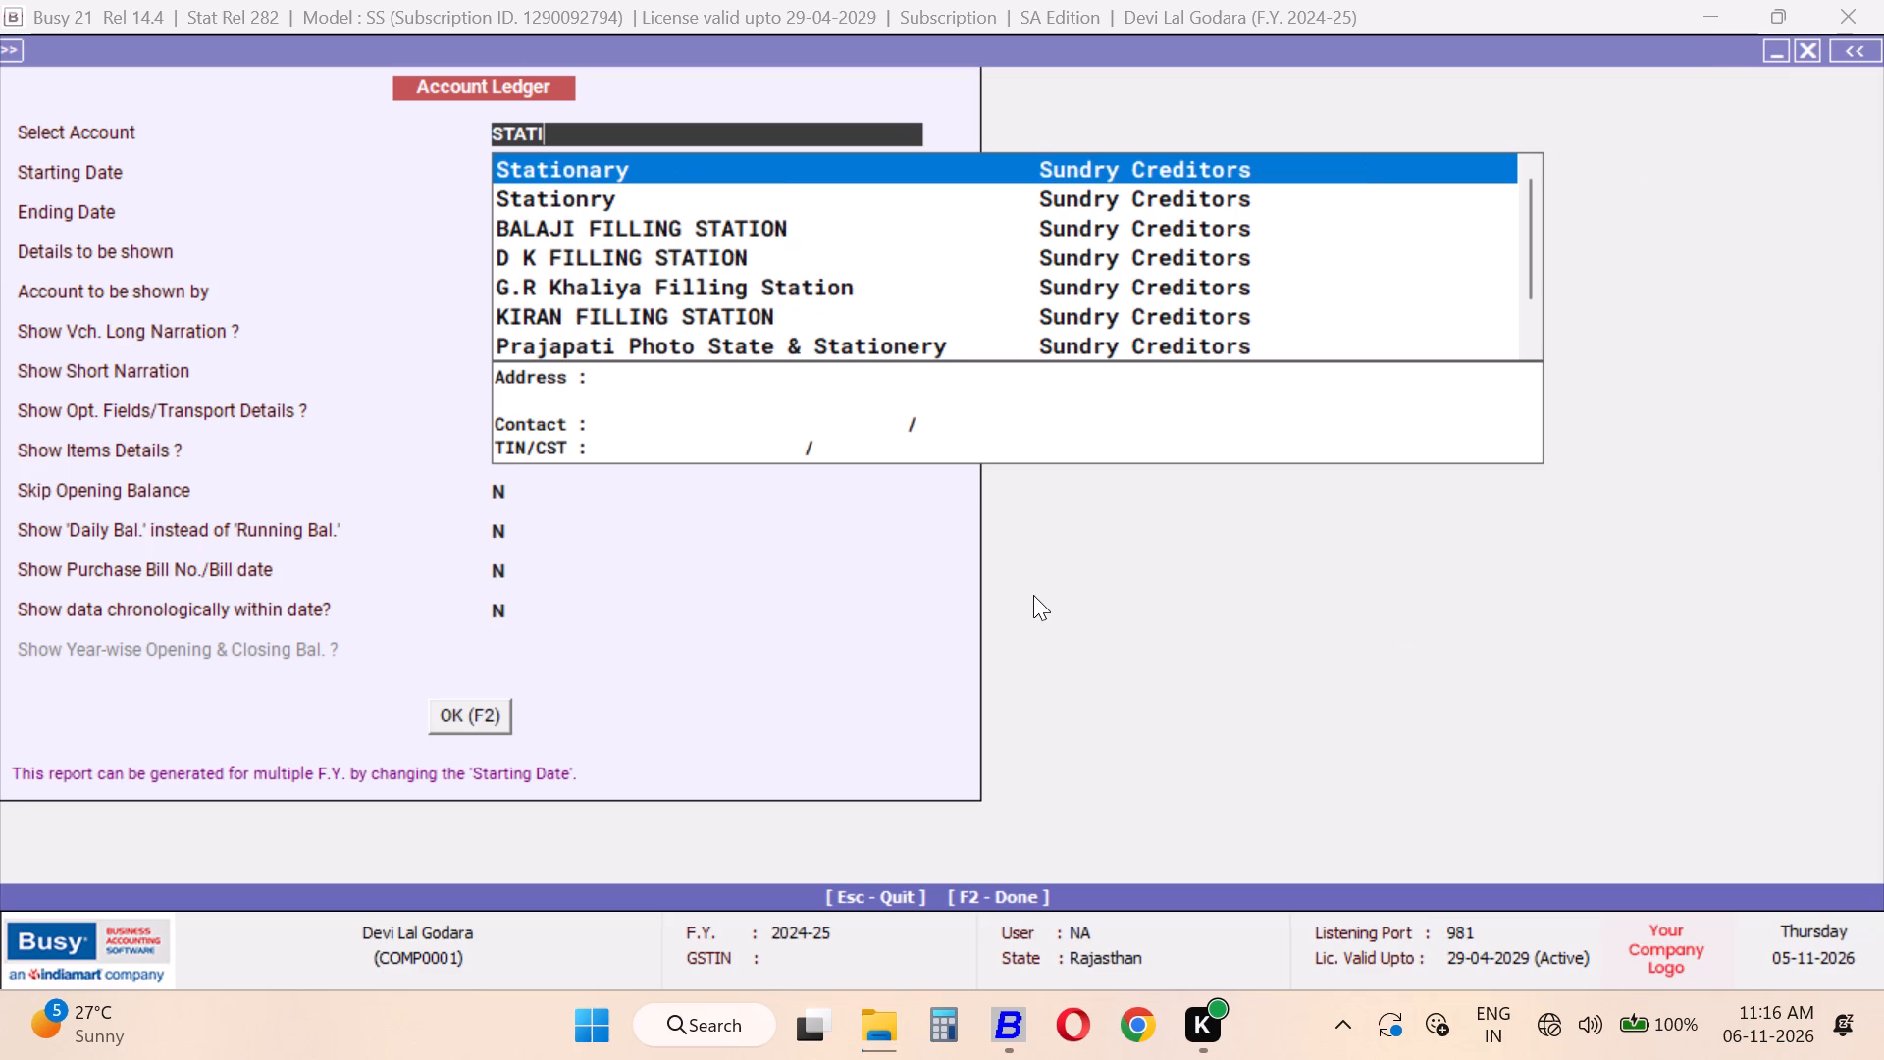
key("Down")
key("Return")
key("Tab")
key("F2")
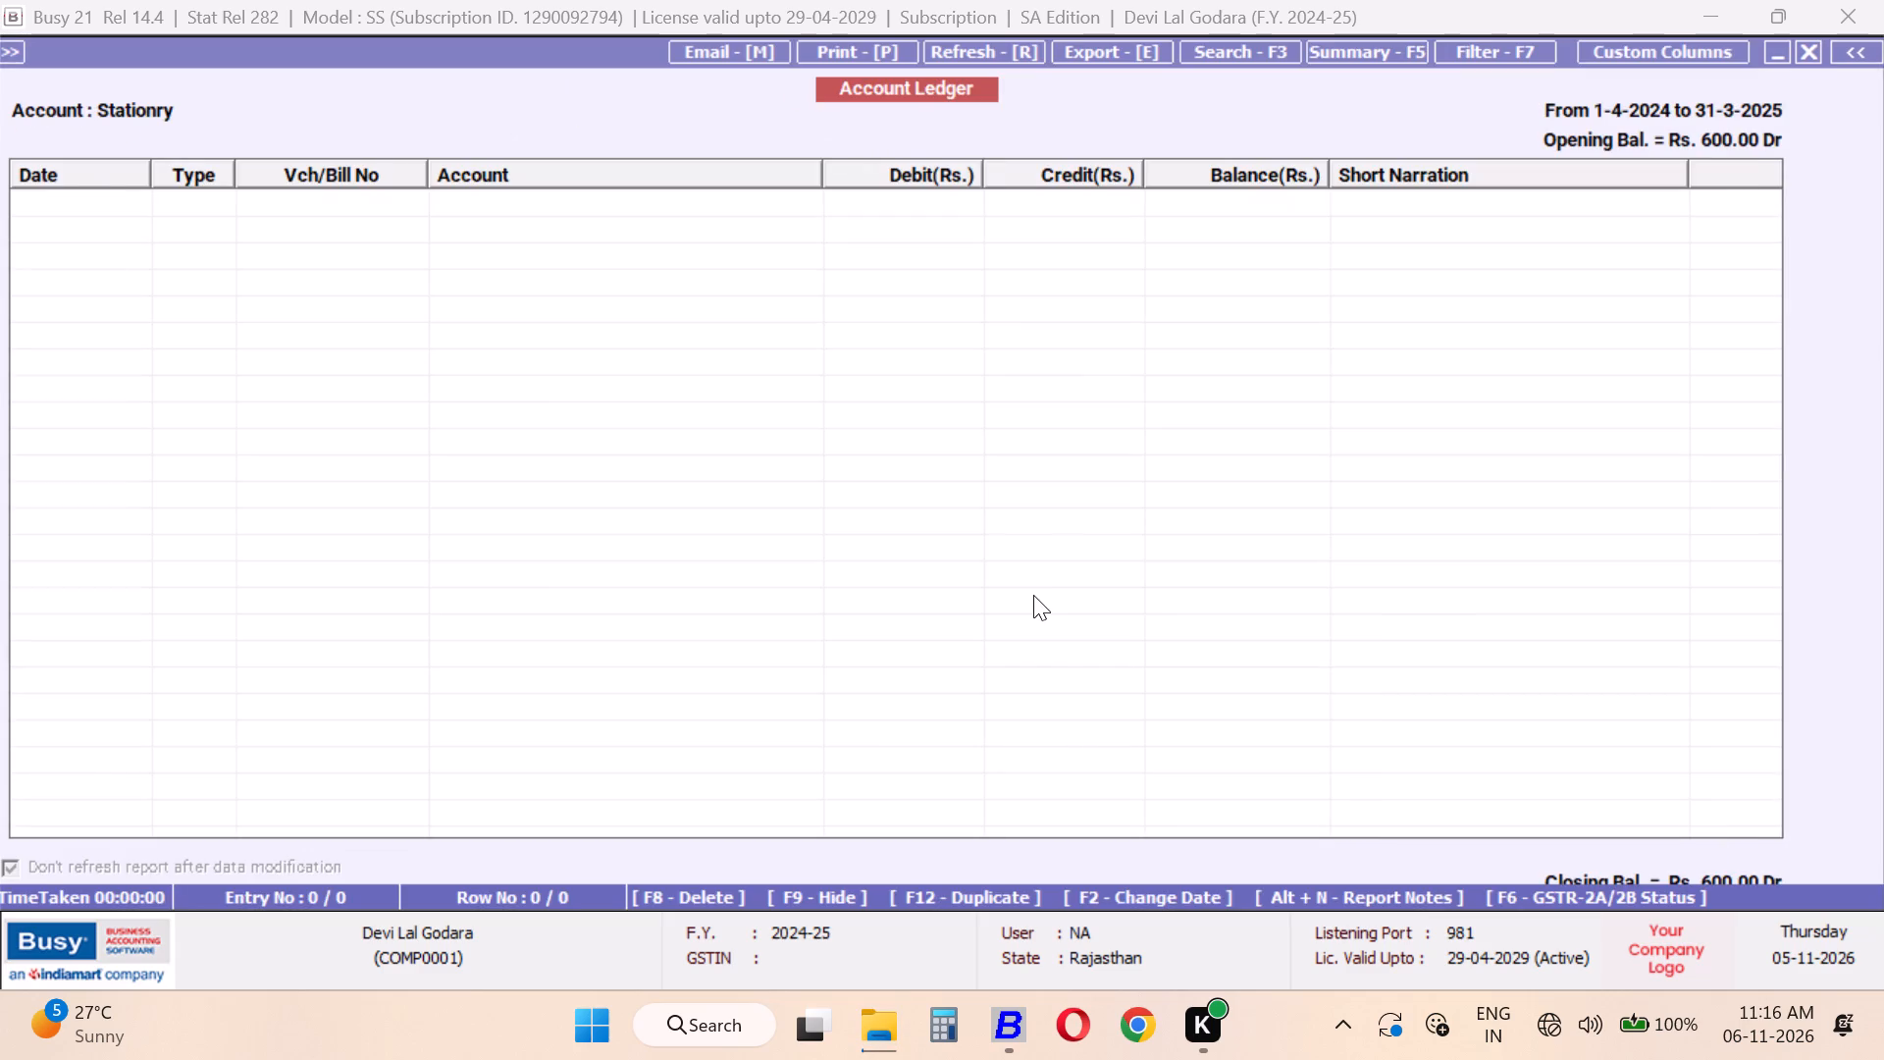
key("Escape")
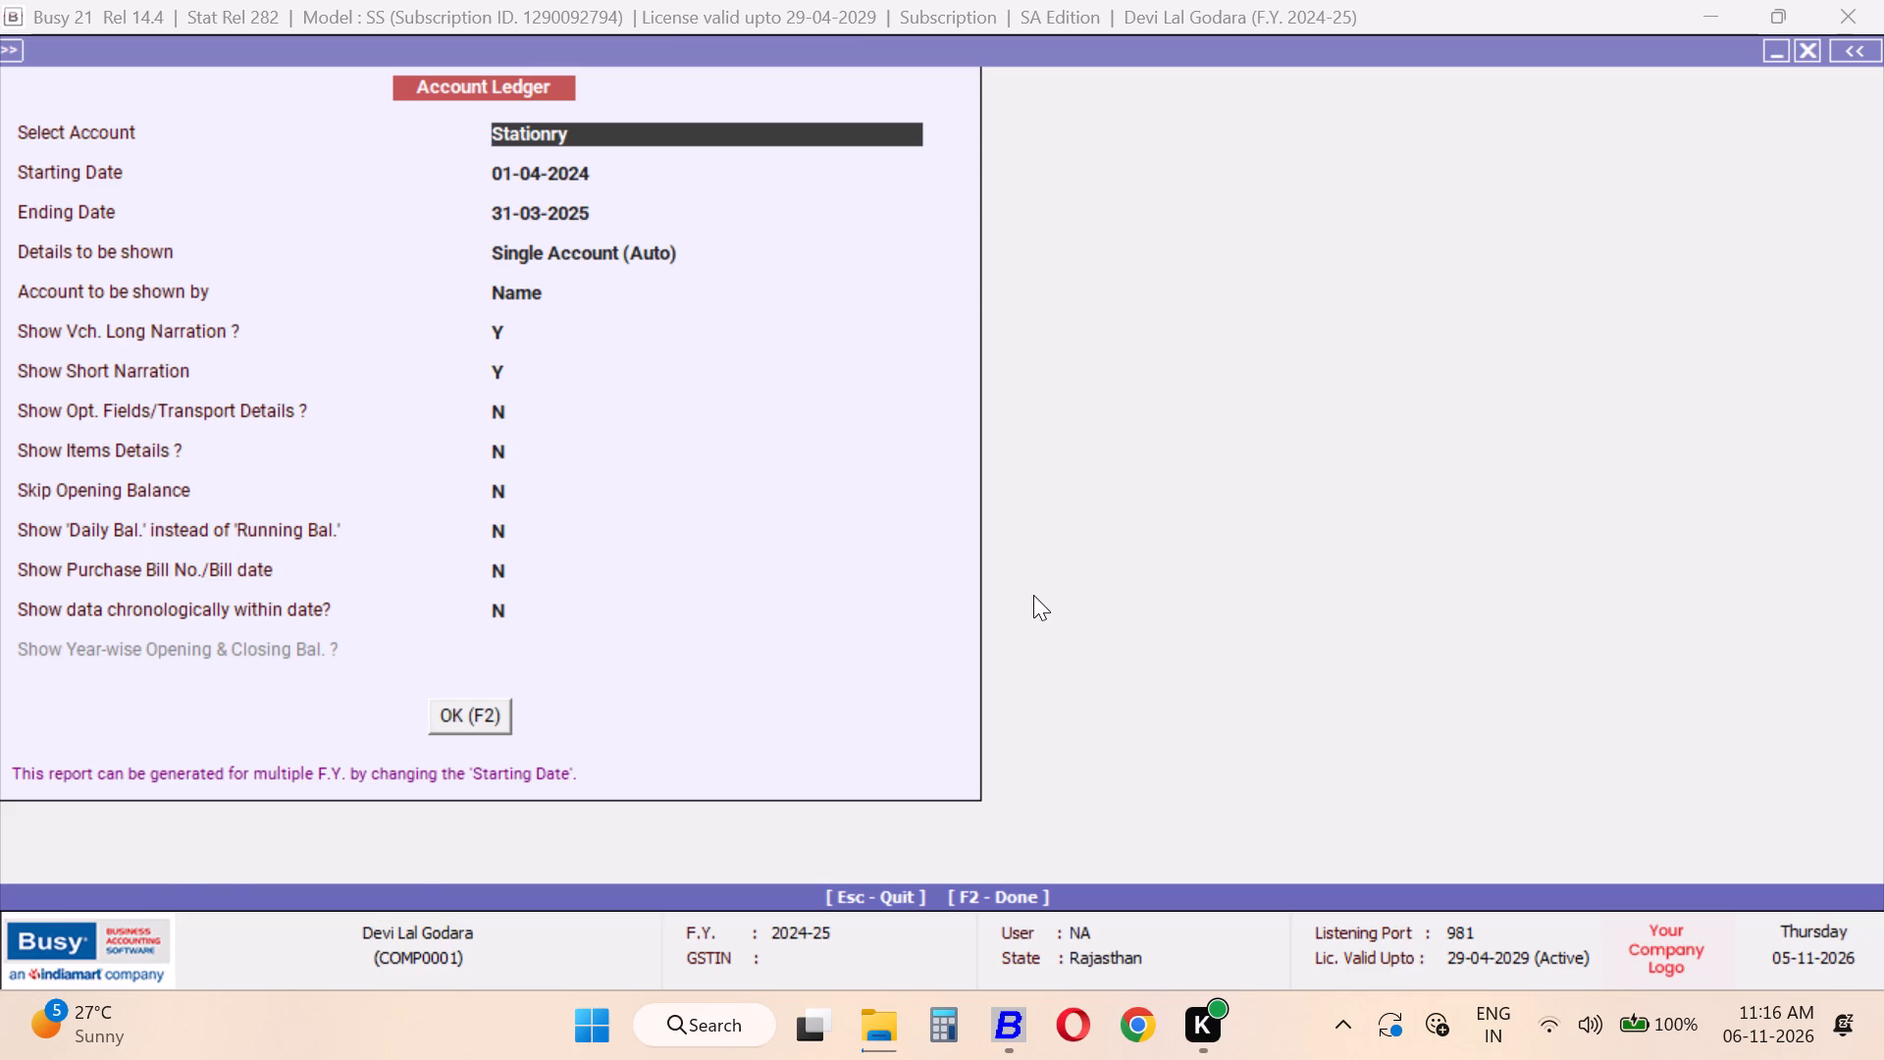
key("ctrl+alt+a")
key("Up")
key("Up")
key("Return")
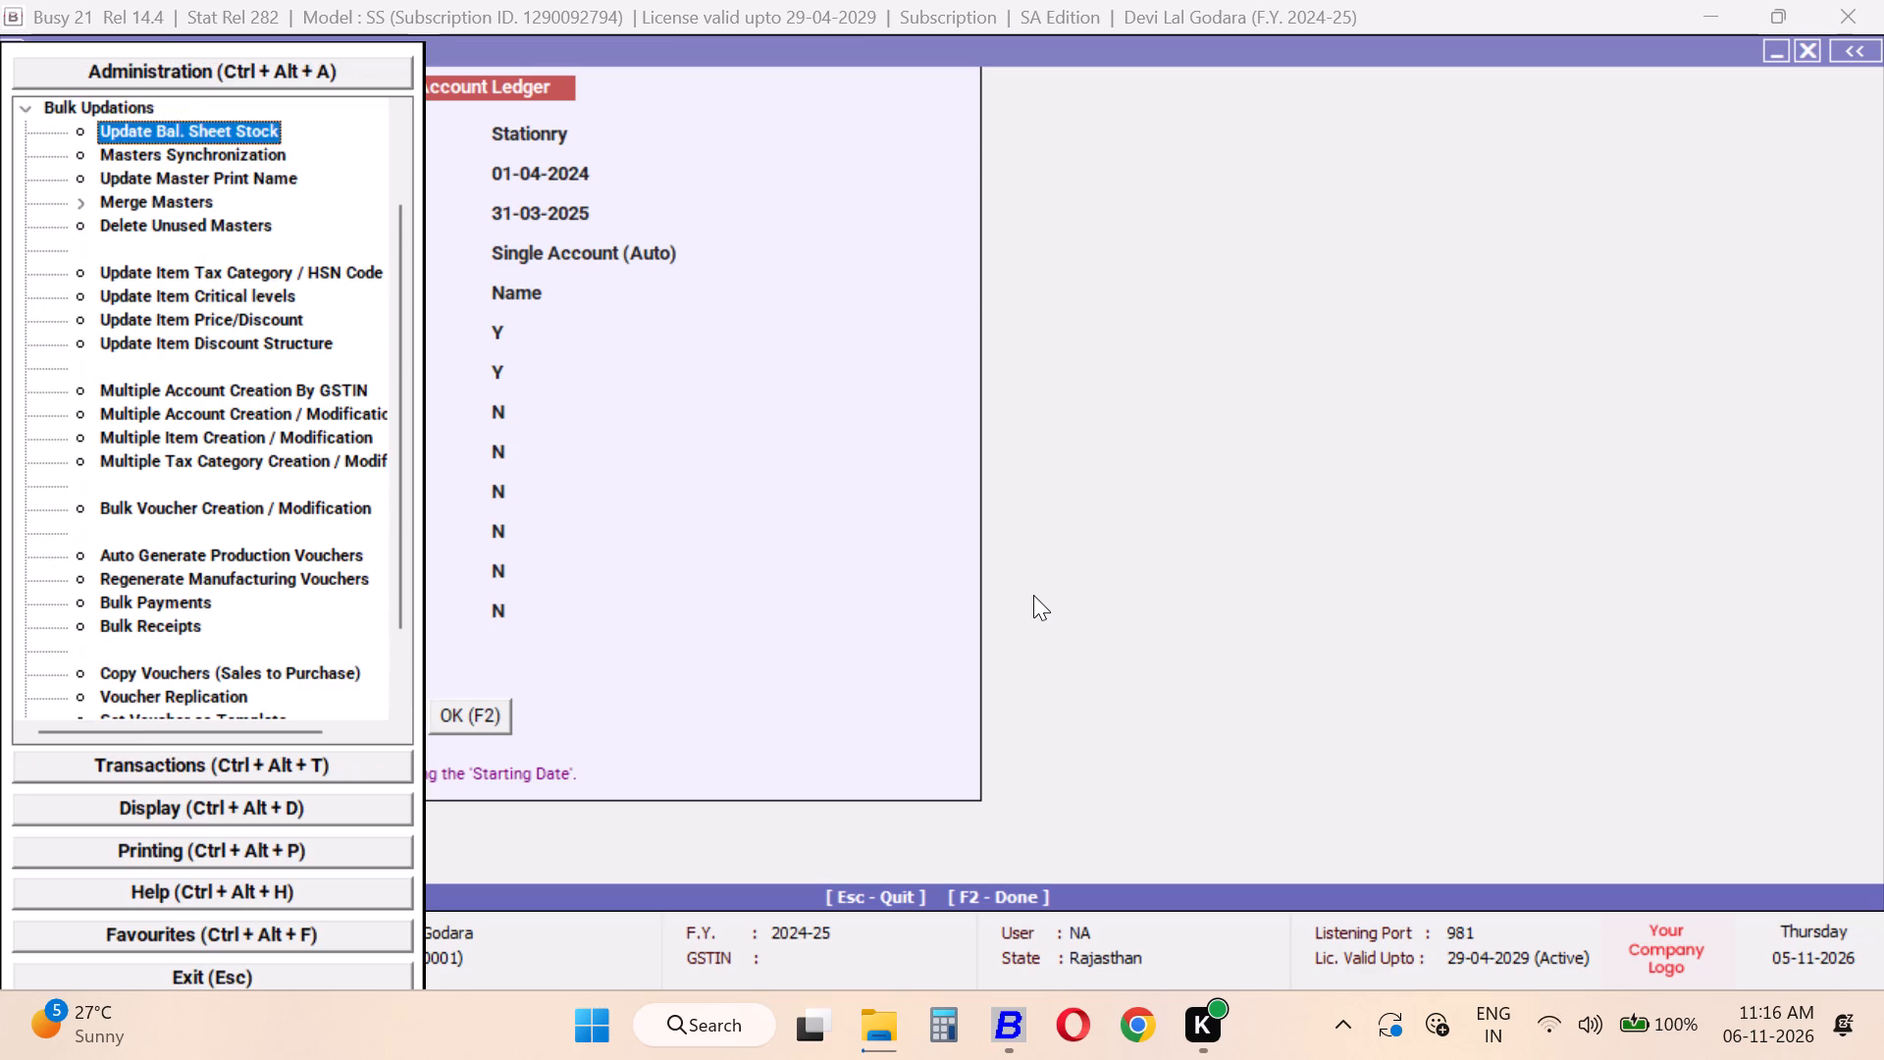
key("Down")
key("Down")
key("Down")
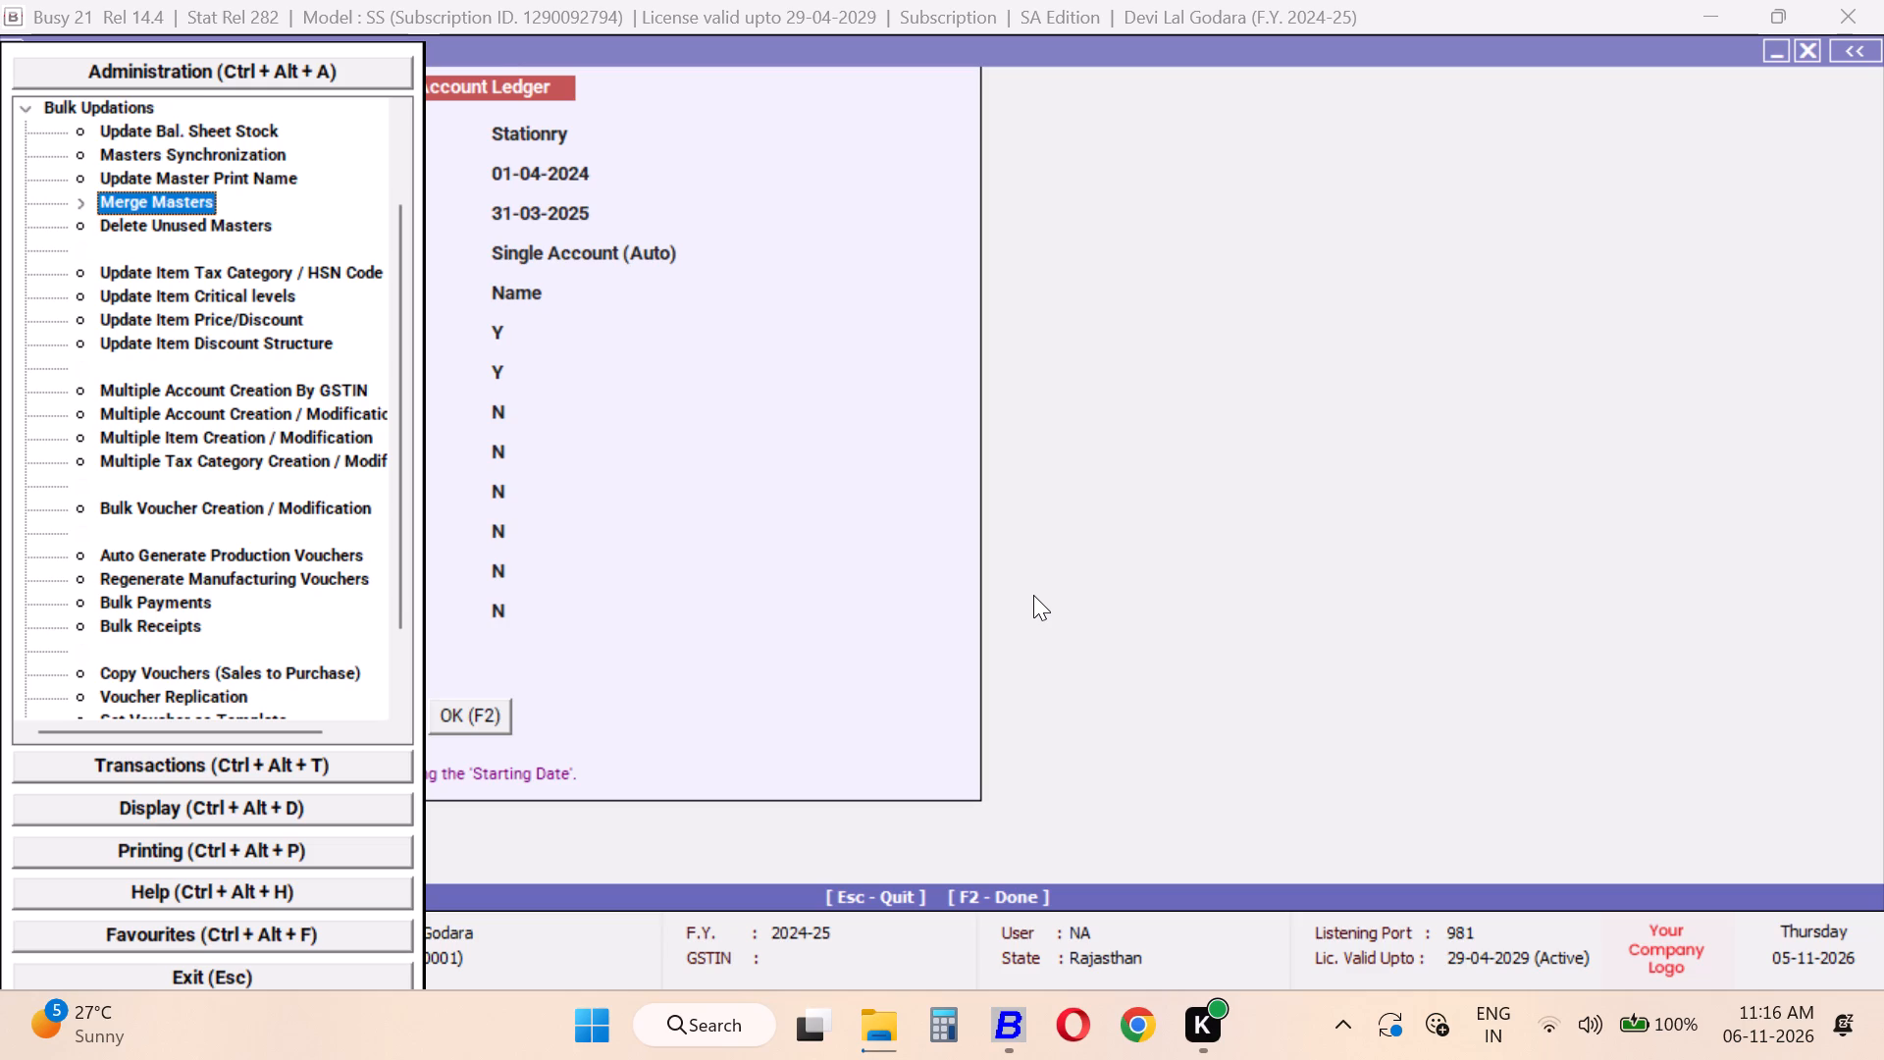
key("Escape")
Open the master list of all accounts with GST details set to N.
key("Up")
key("Up")
key("Up")
key("Up")
key("Up")
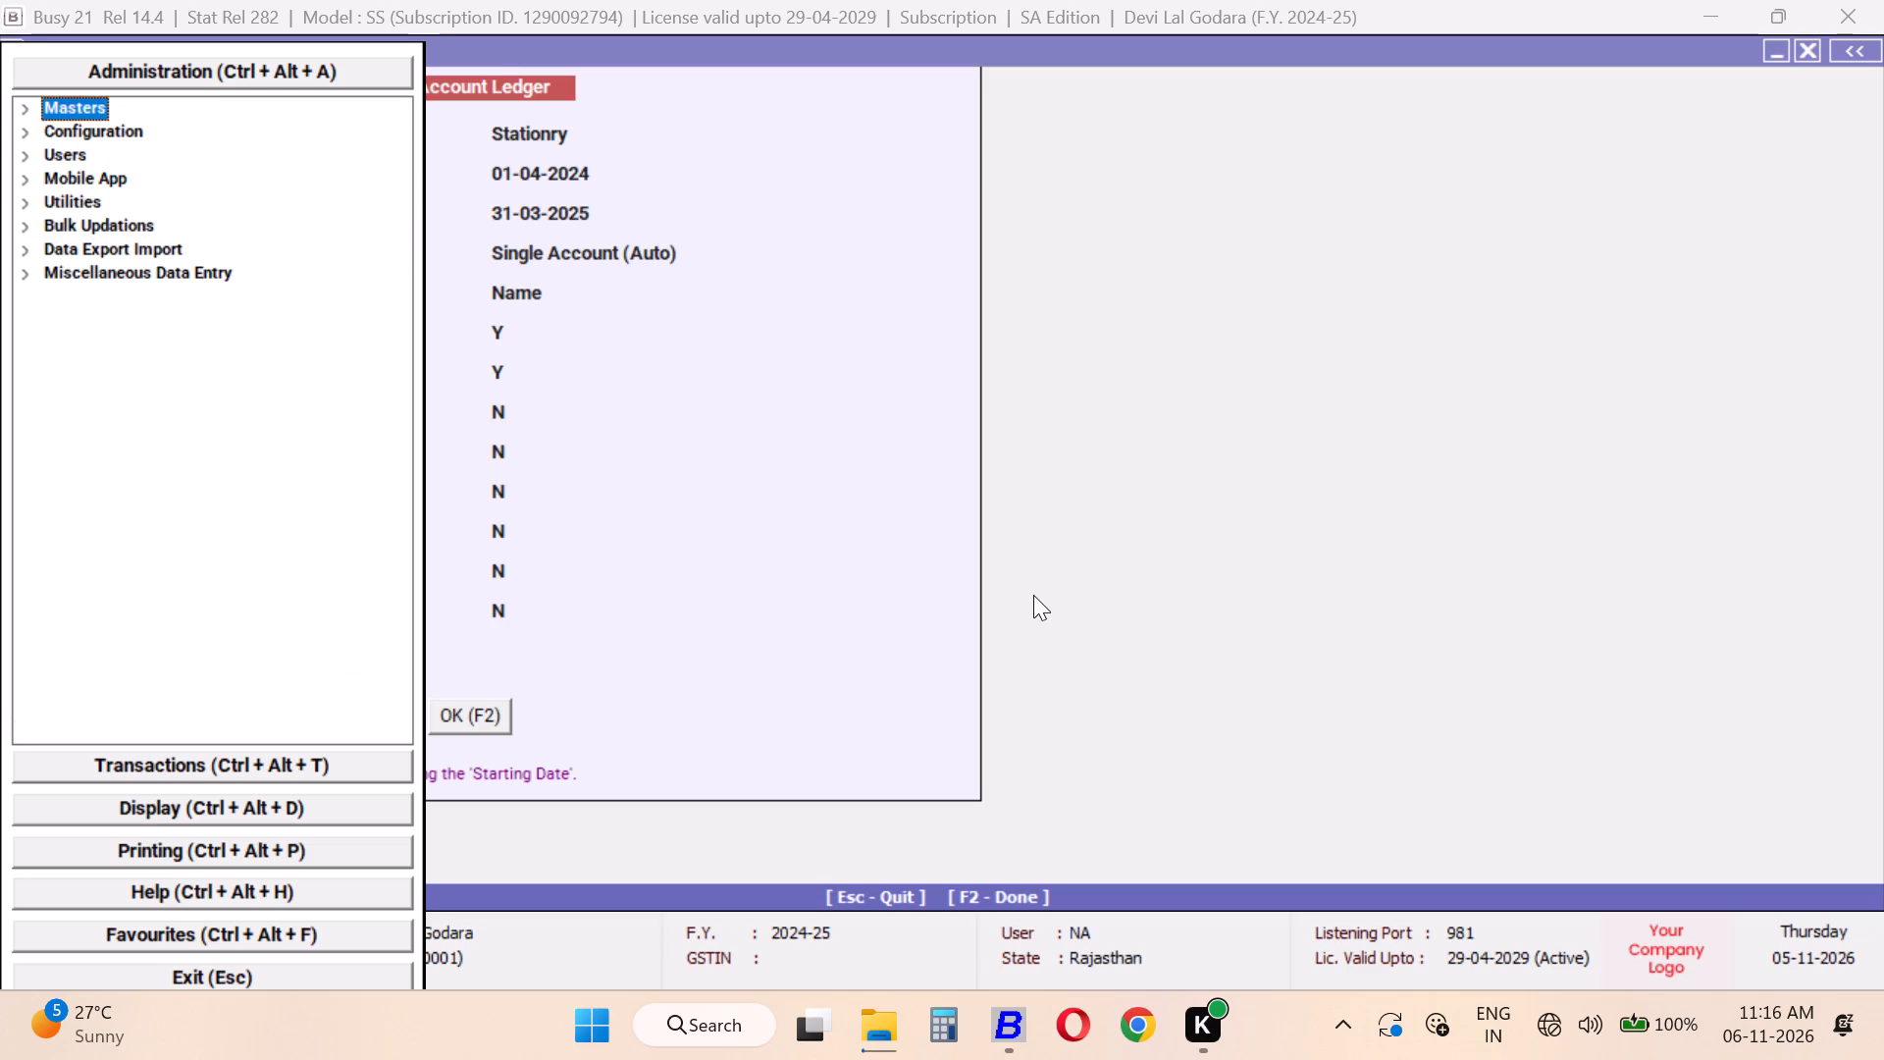
key("Return")
key("Down")
key("Up")
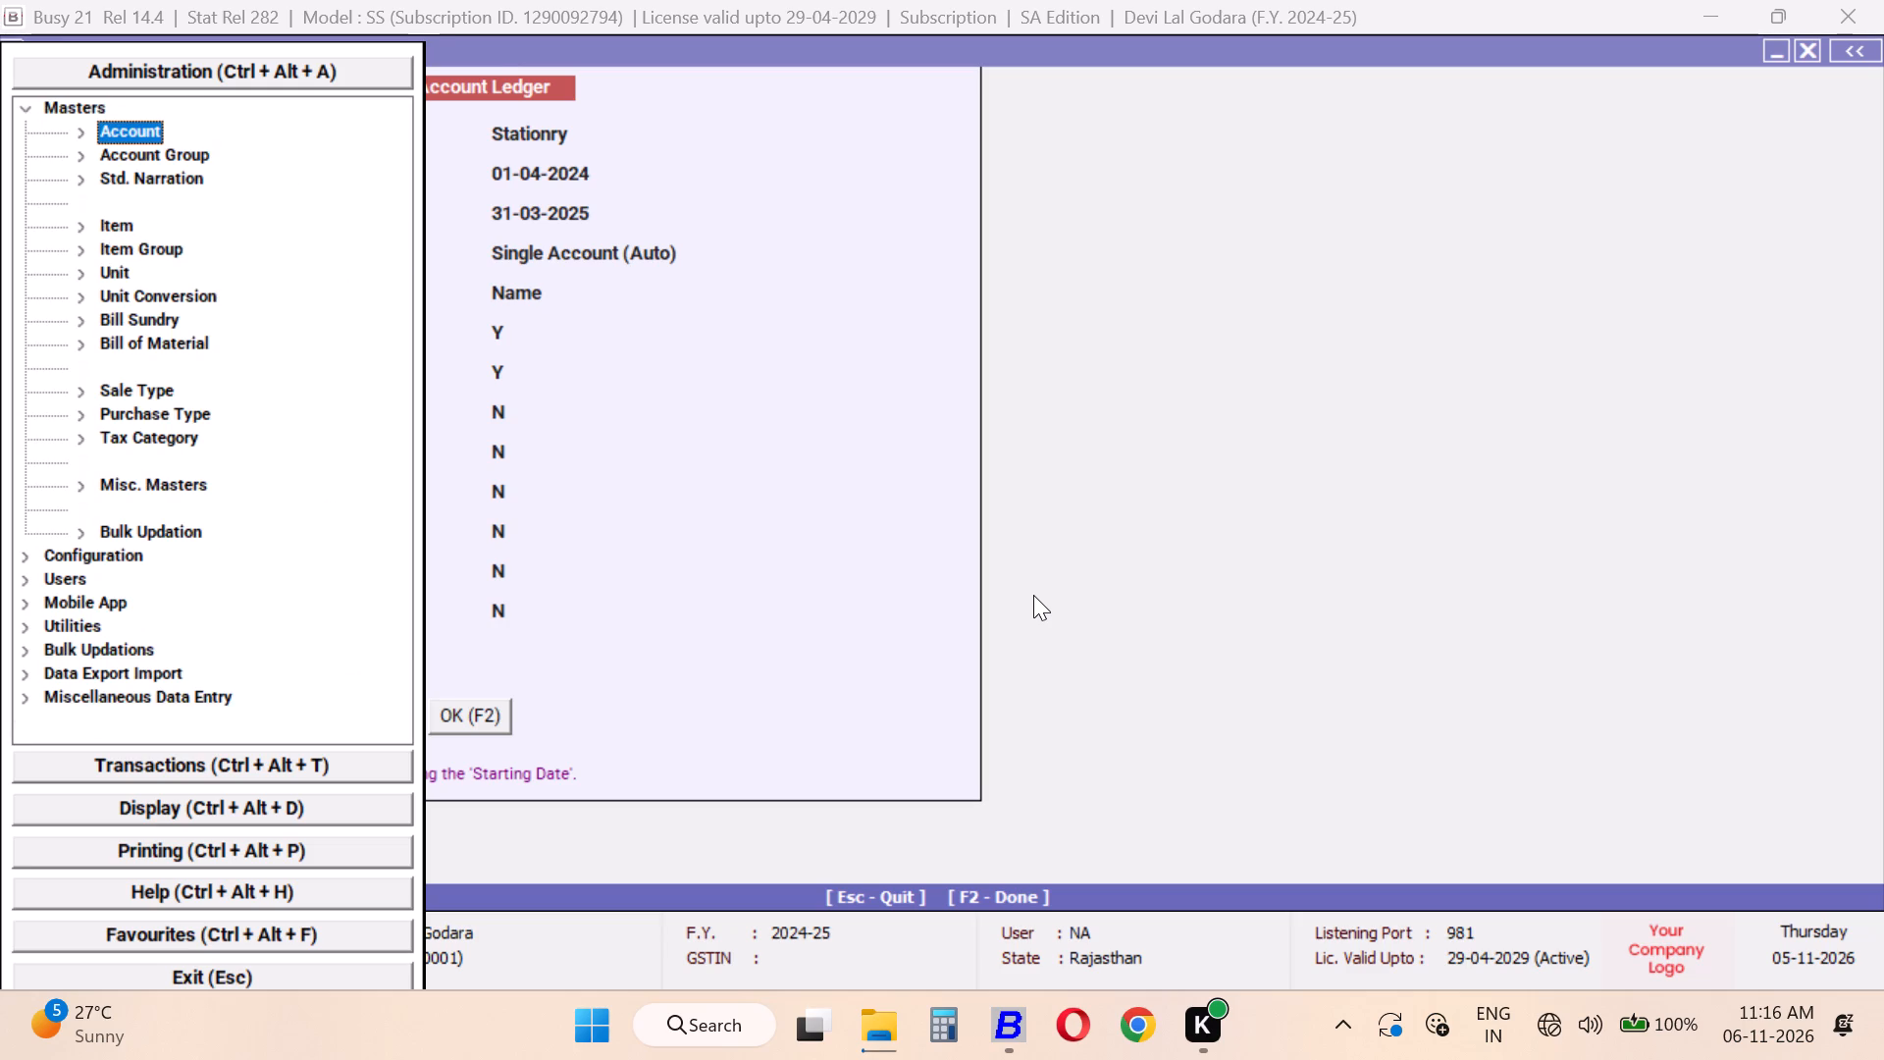
key("Return")
key("Down")
key("Down")
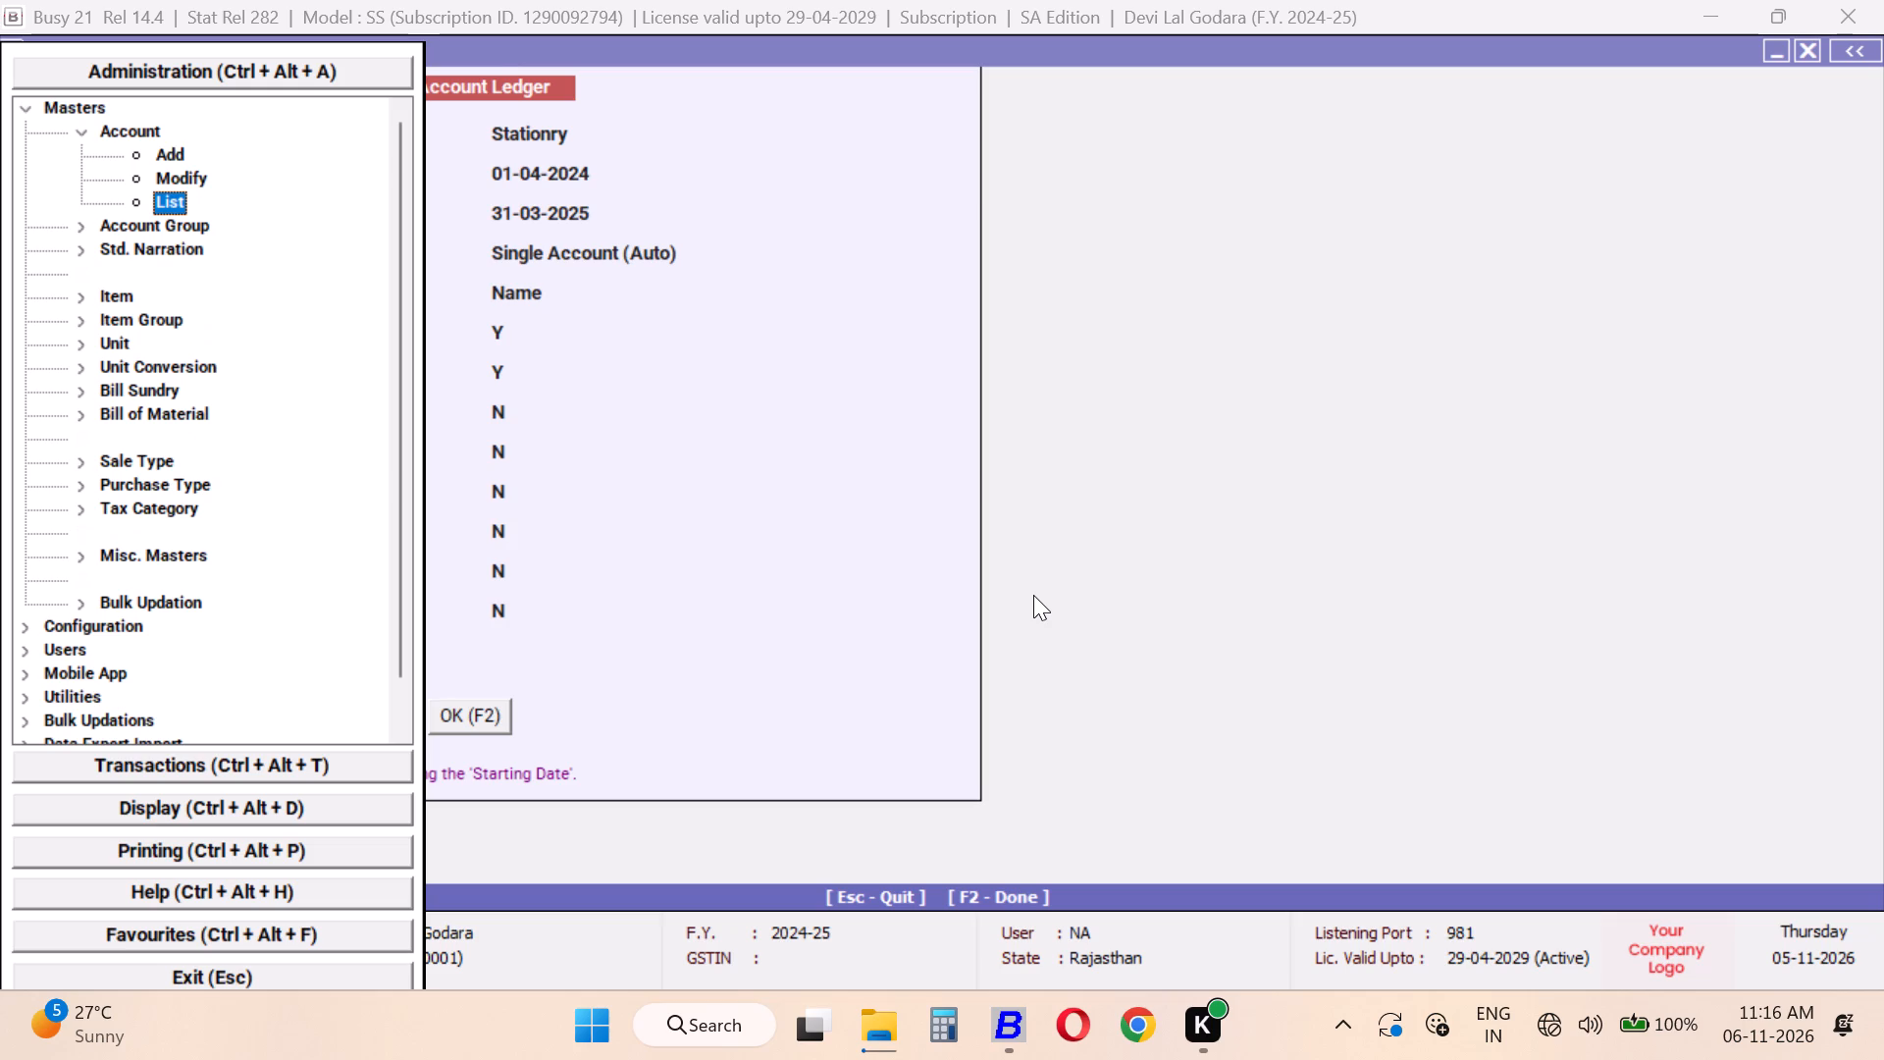
key("Return")
key("Return")
key("Return")
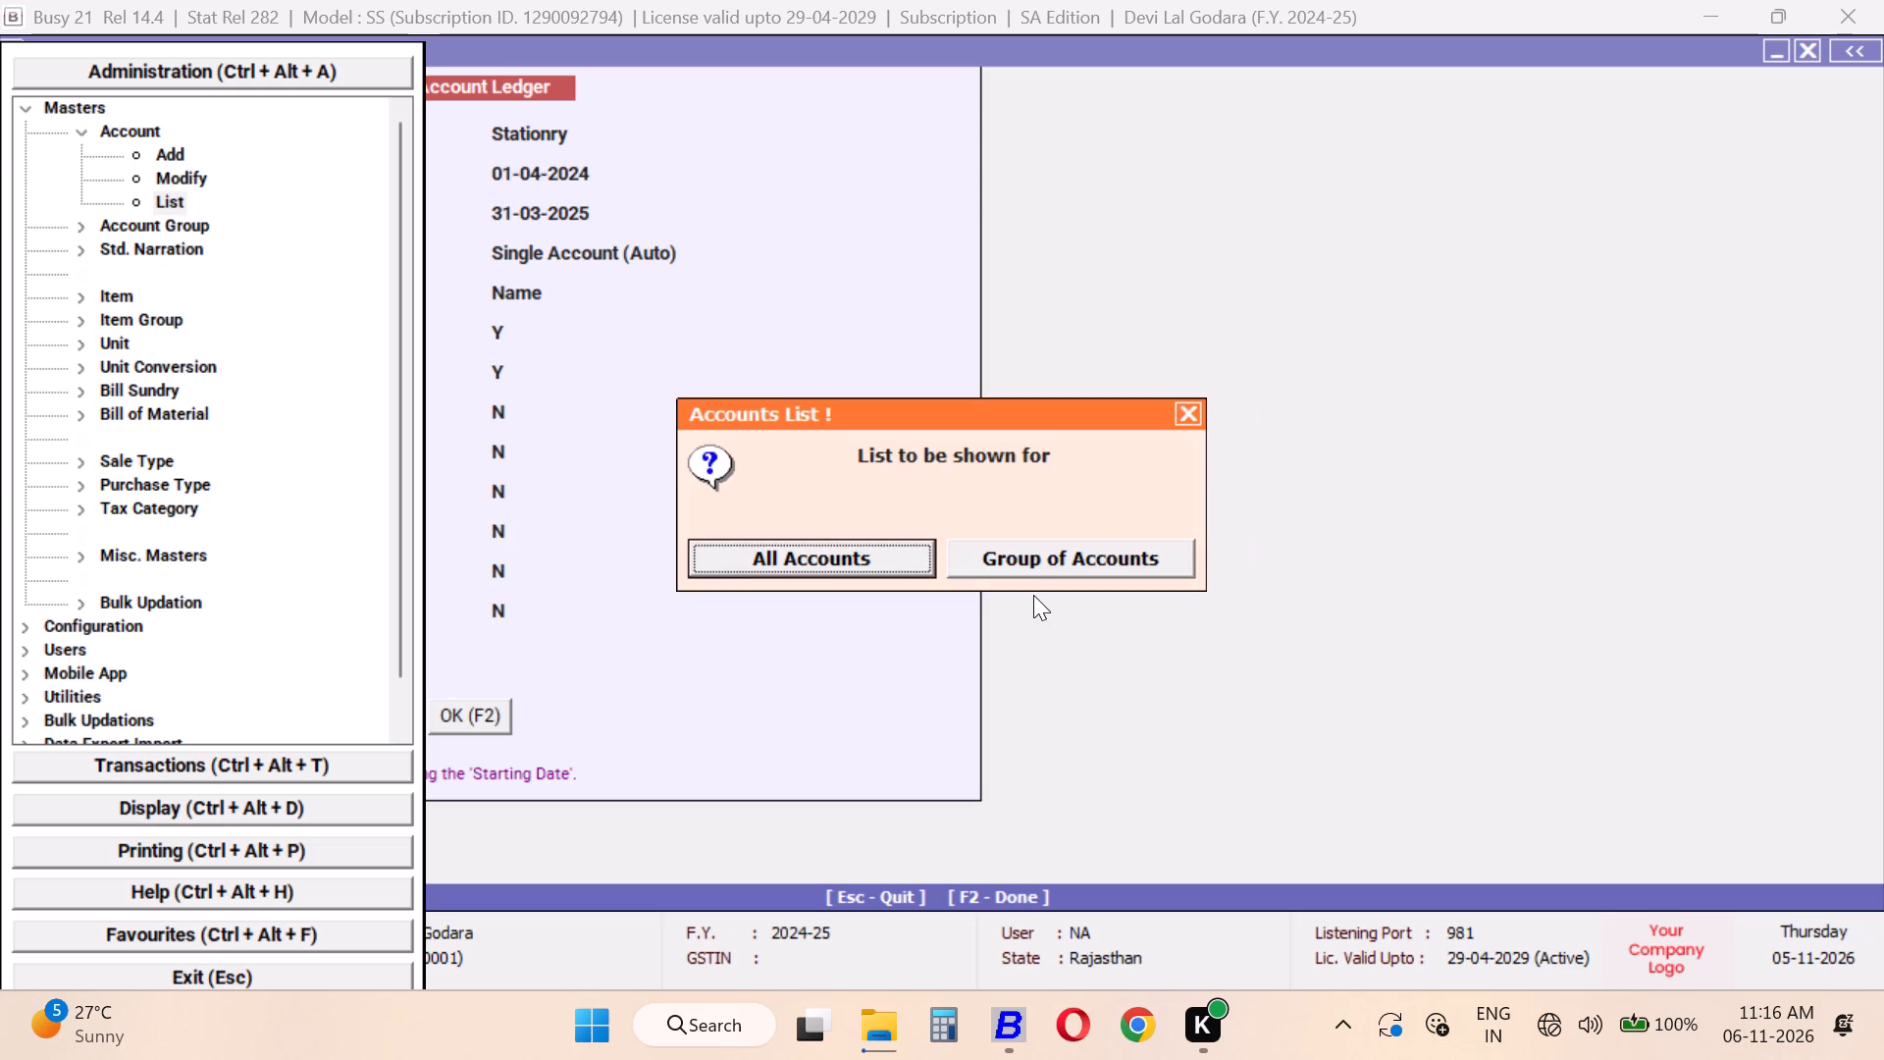
key("Return")
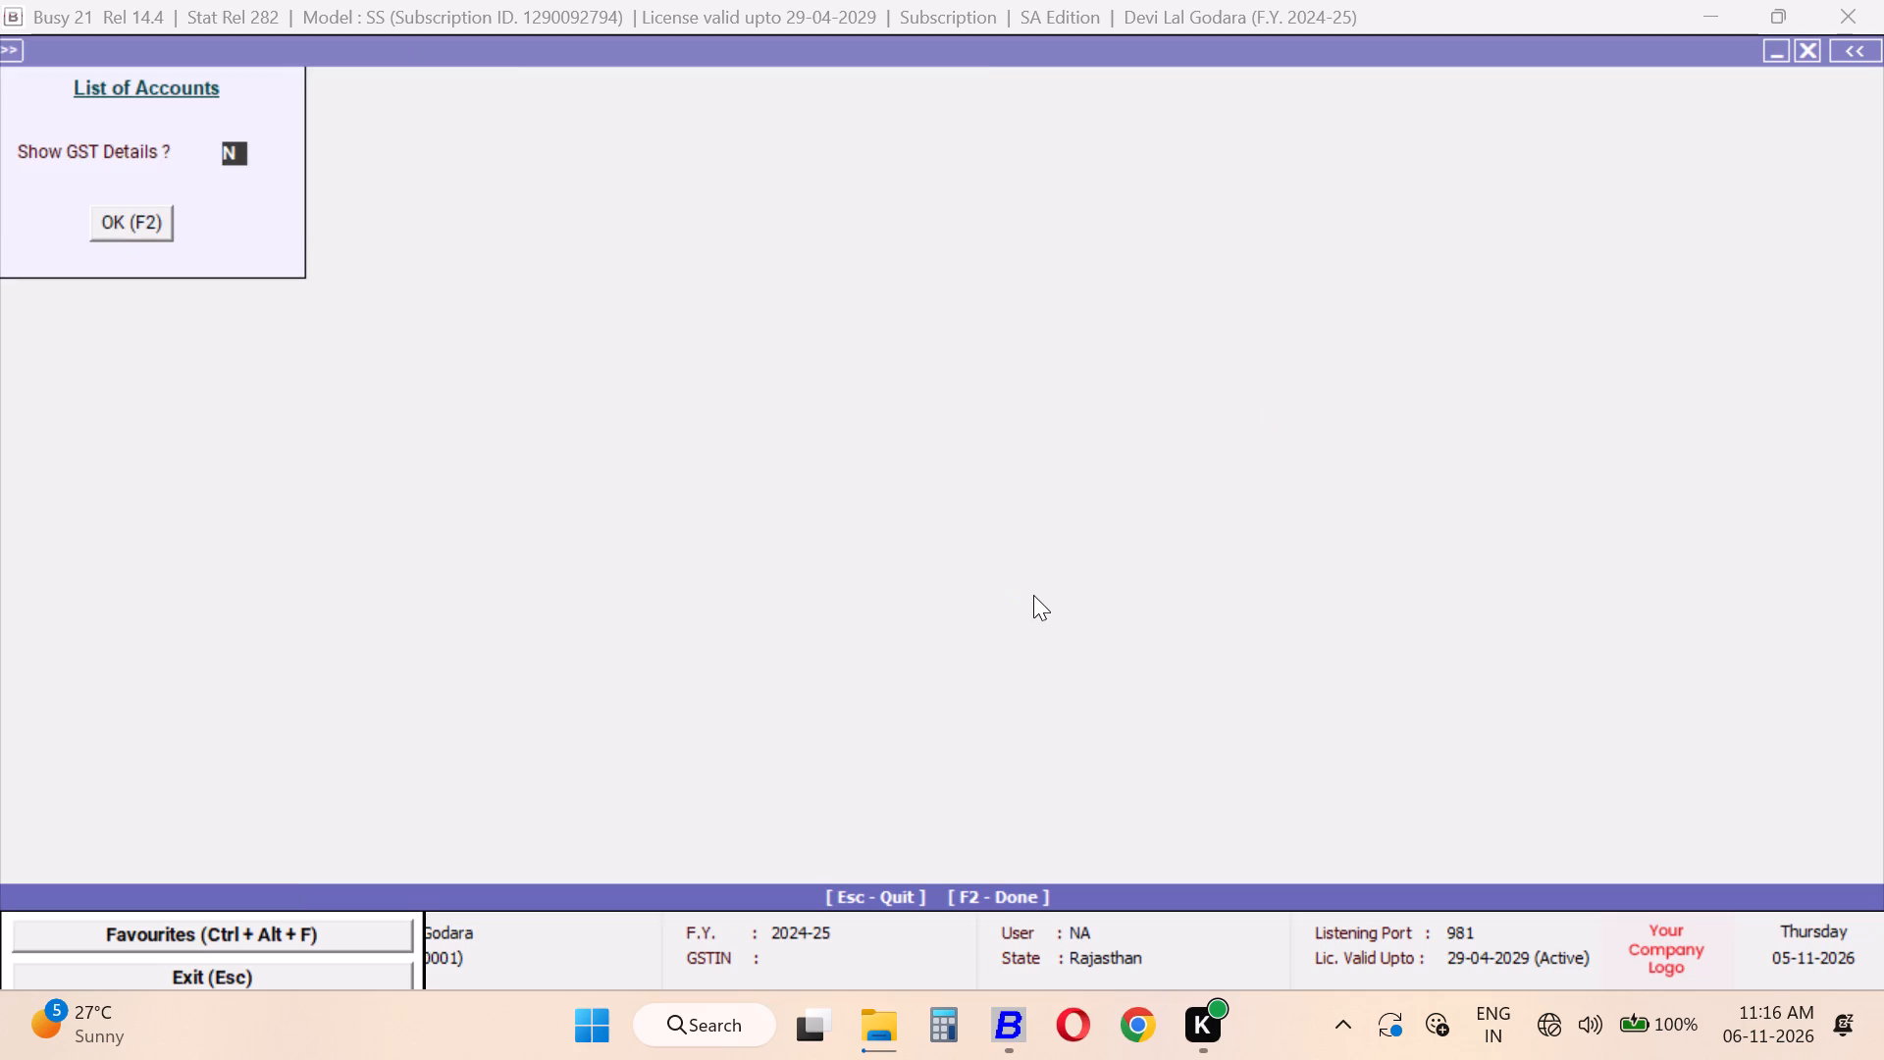
key("F2")
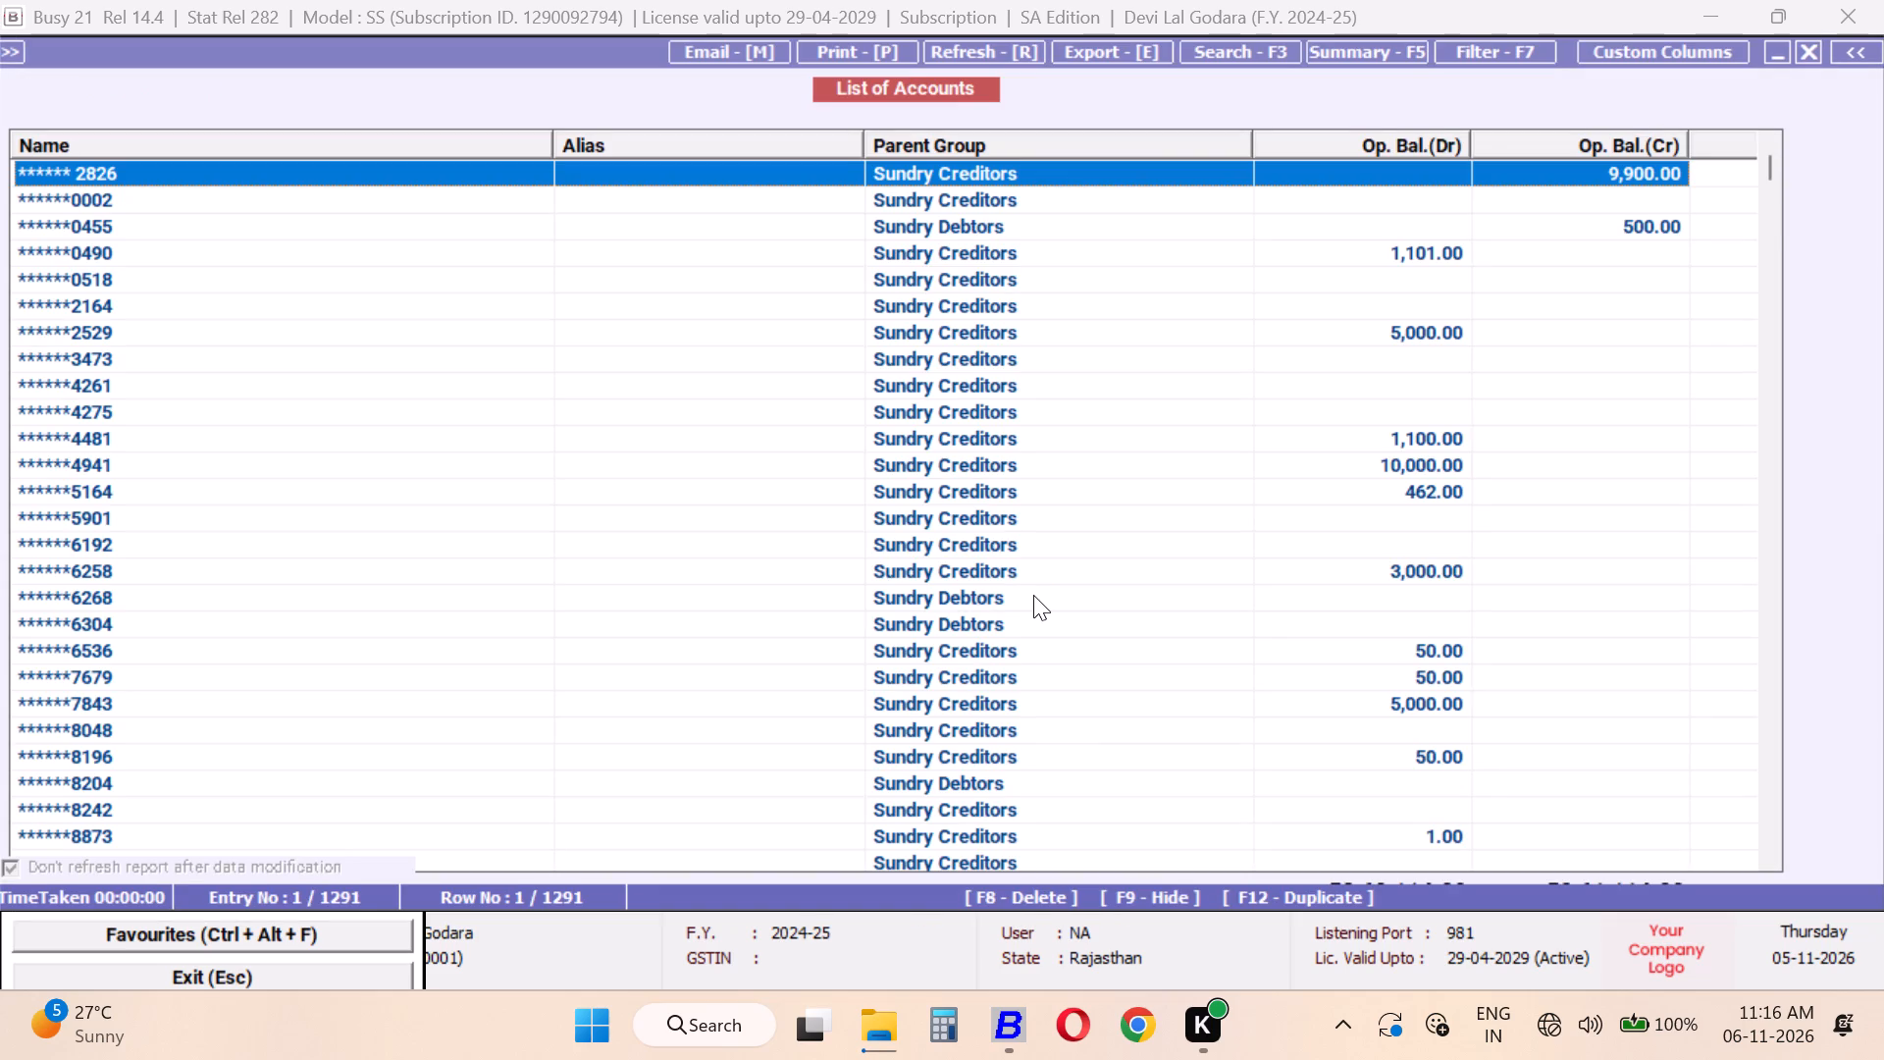
Look through the accounts list for the stationery accounts among the names starting with STA.
key("s")
type("TA")
key("Up")
key("Up")
key("Up")
key("Up")
key("Up")
key("Up")
key("Up")
key("Up")
key("Up")
key("Up")
key("Up")
key("Up")
key("Up")
key("Up")
key("Up")
key("Up")
key("Up")
key("Up")
key("Up")
key("Up")
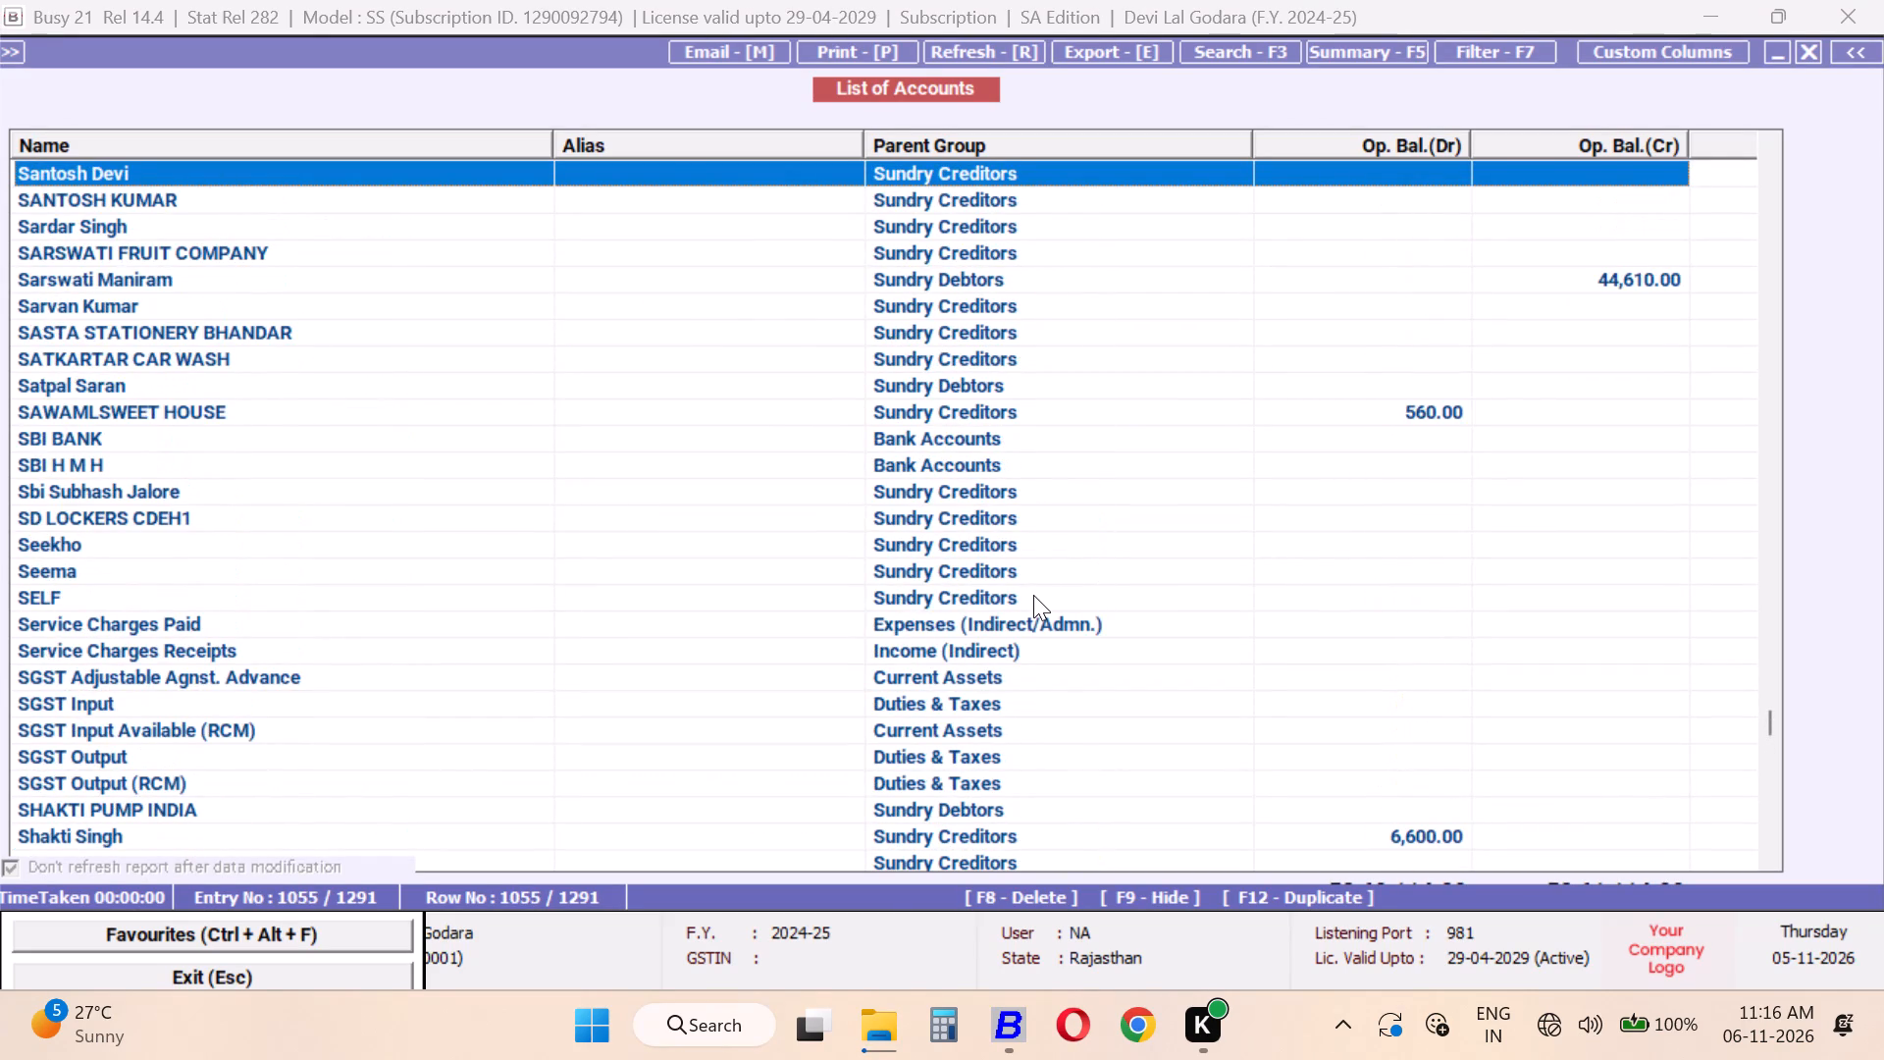
scroll(100, 476, "up", 19)
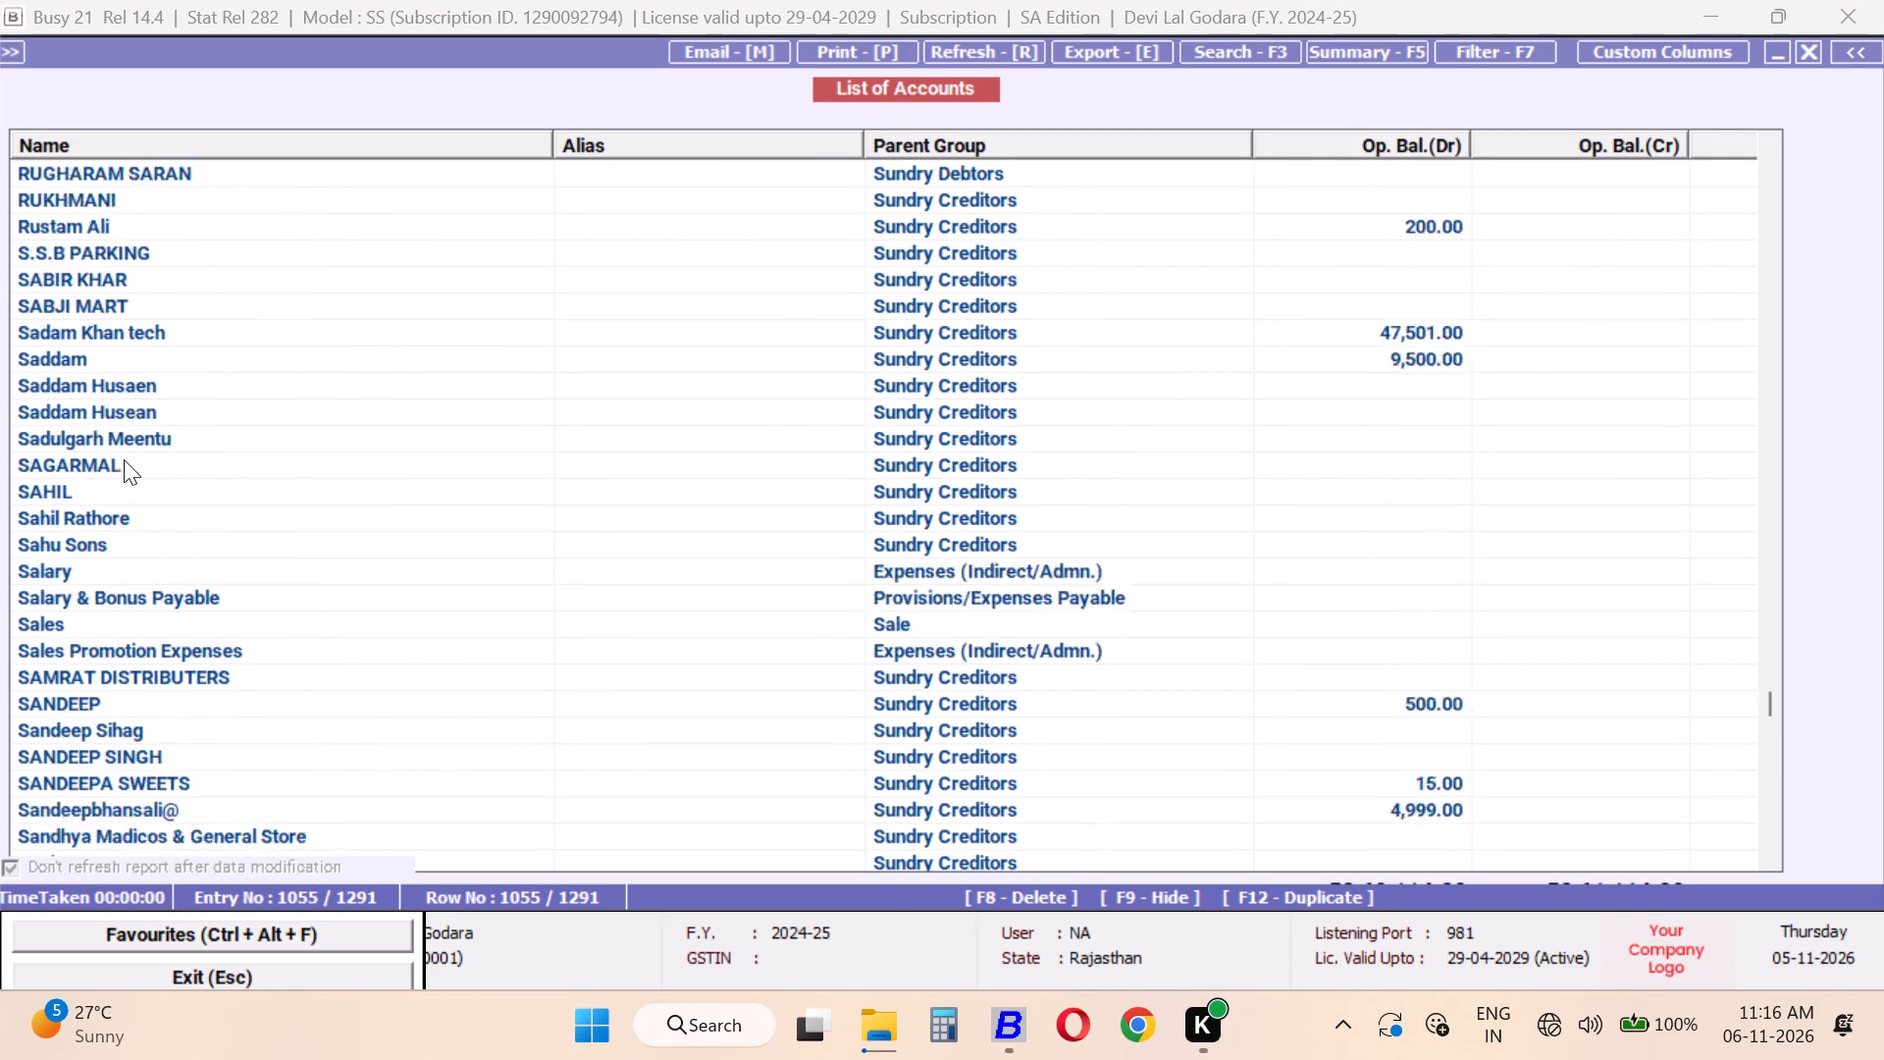
scroll(124, 459, "up", 19)
scroll(124, 459, "up", 8)
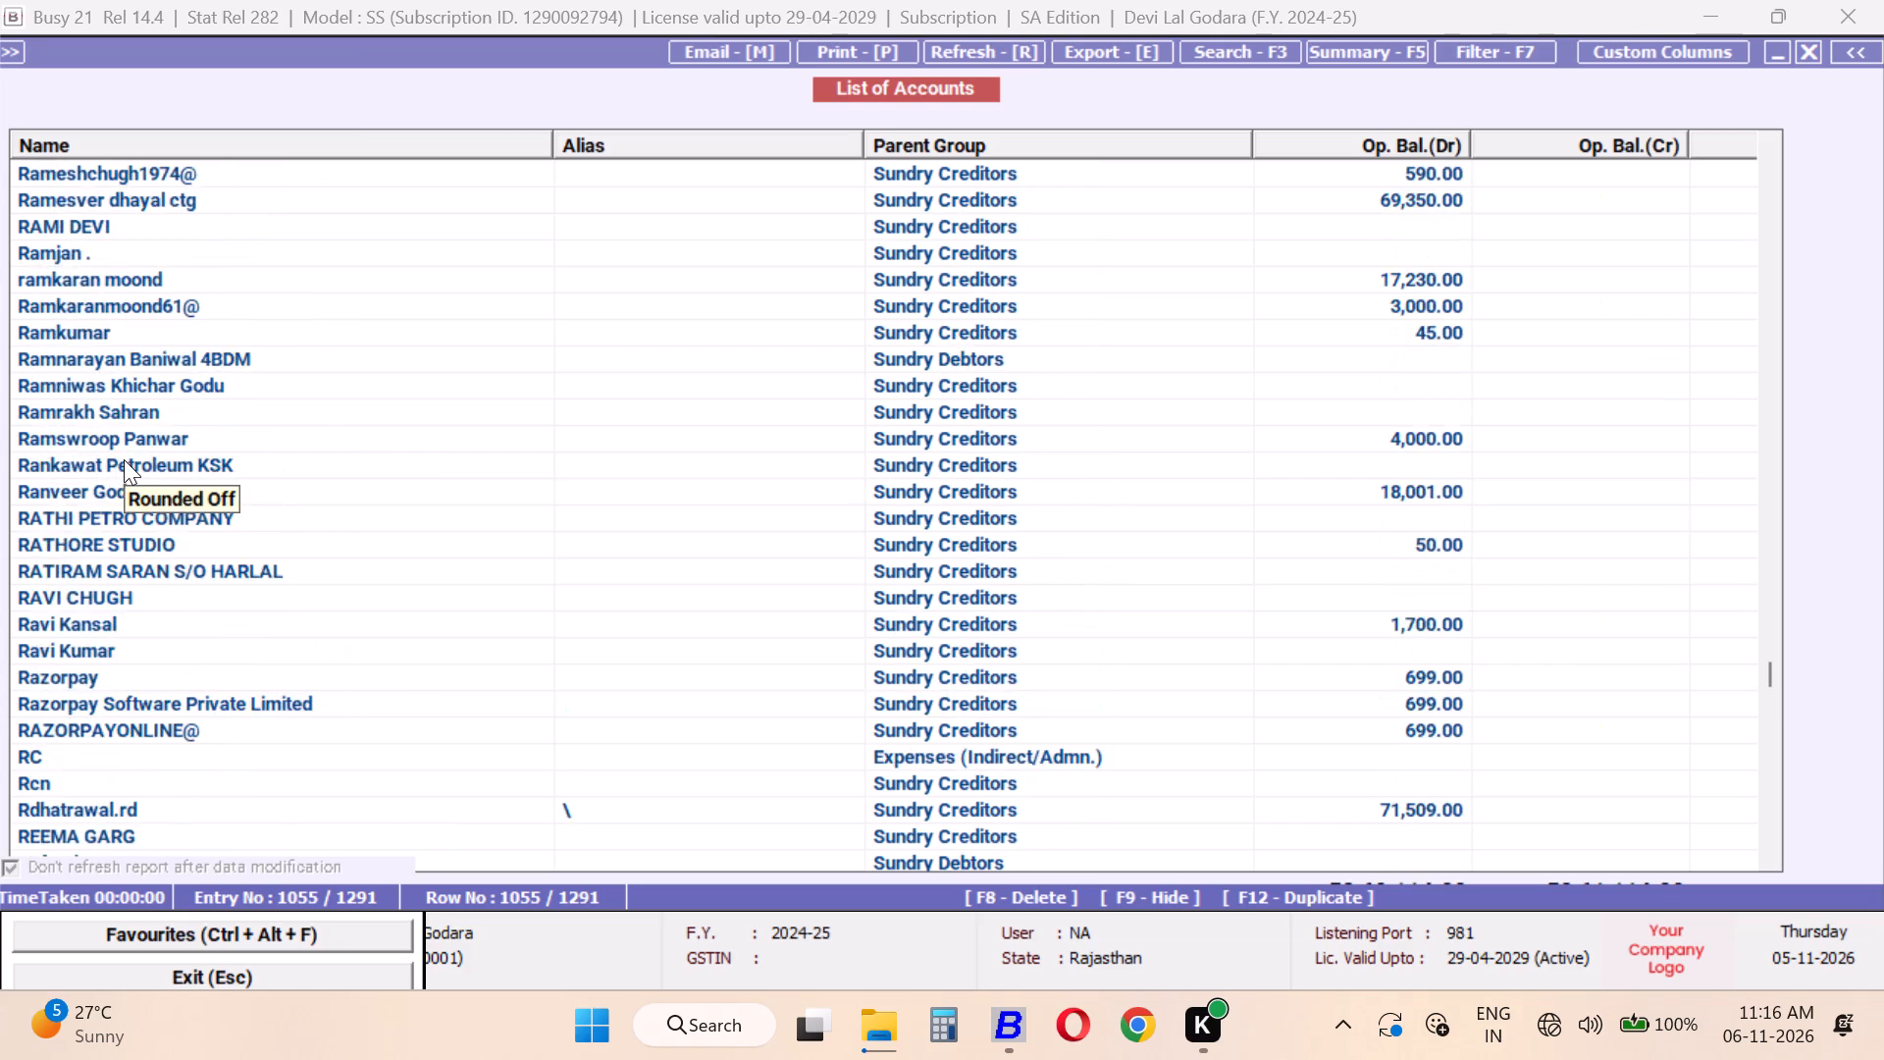
scroll(124, 459, "down", 20)
scroll(124, 459, "down", 16)
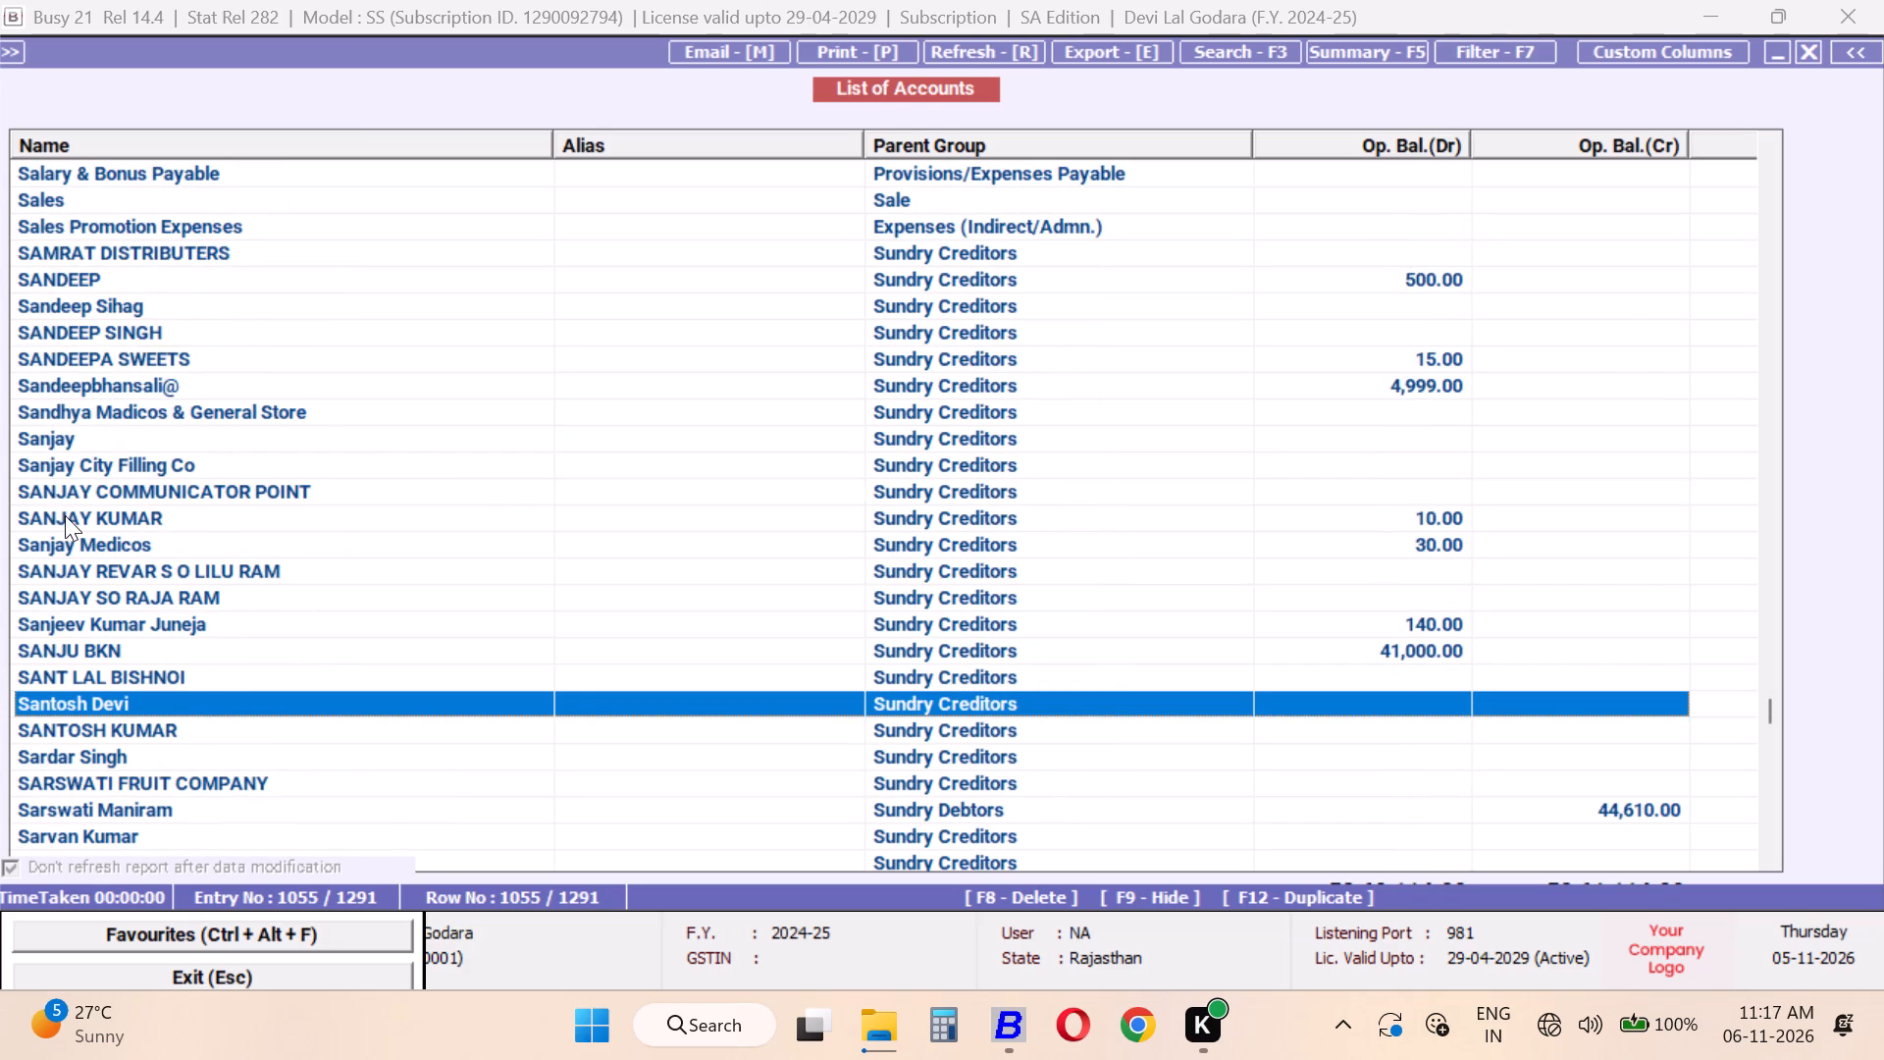
scroll(75, 501, "down", 5)
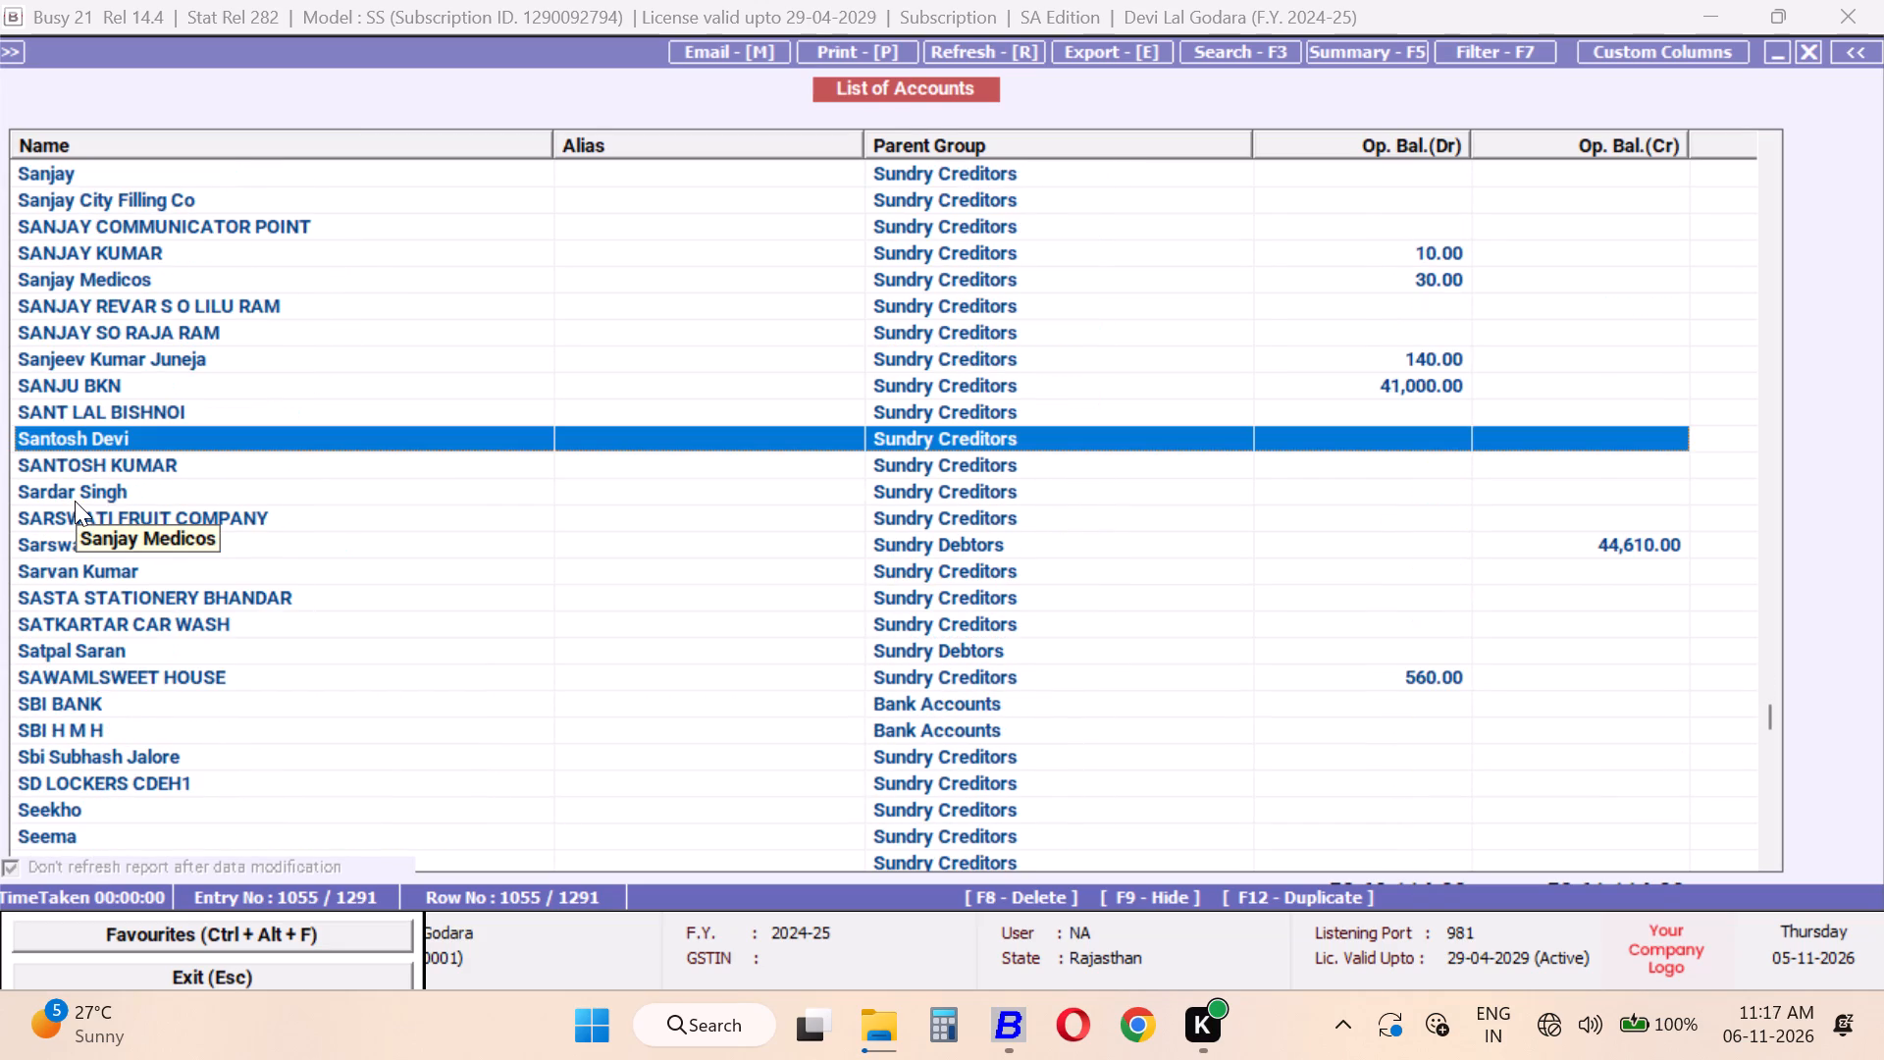
scroll(75, 501, "down", 20)
scroll(75, 503, "down", 12)
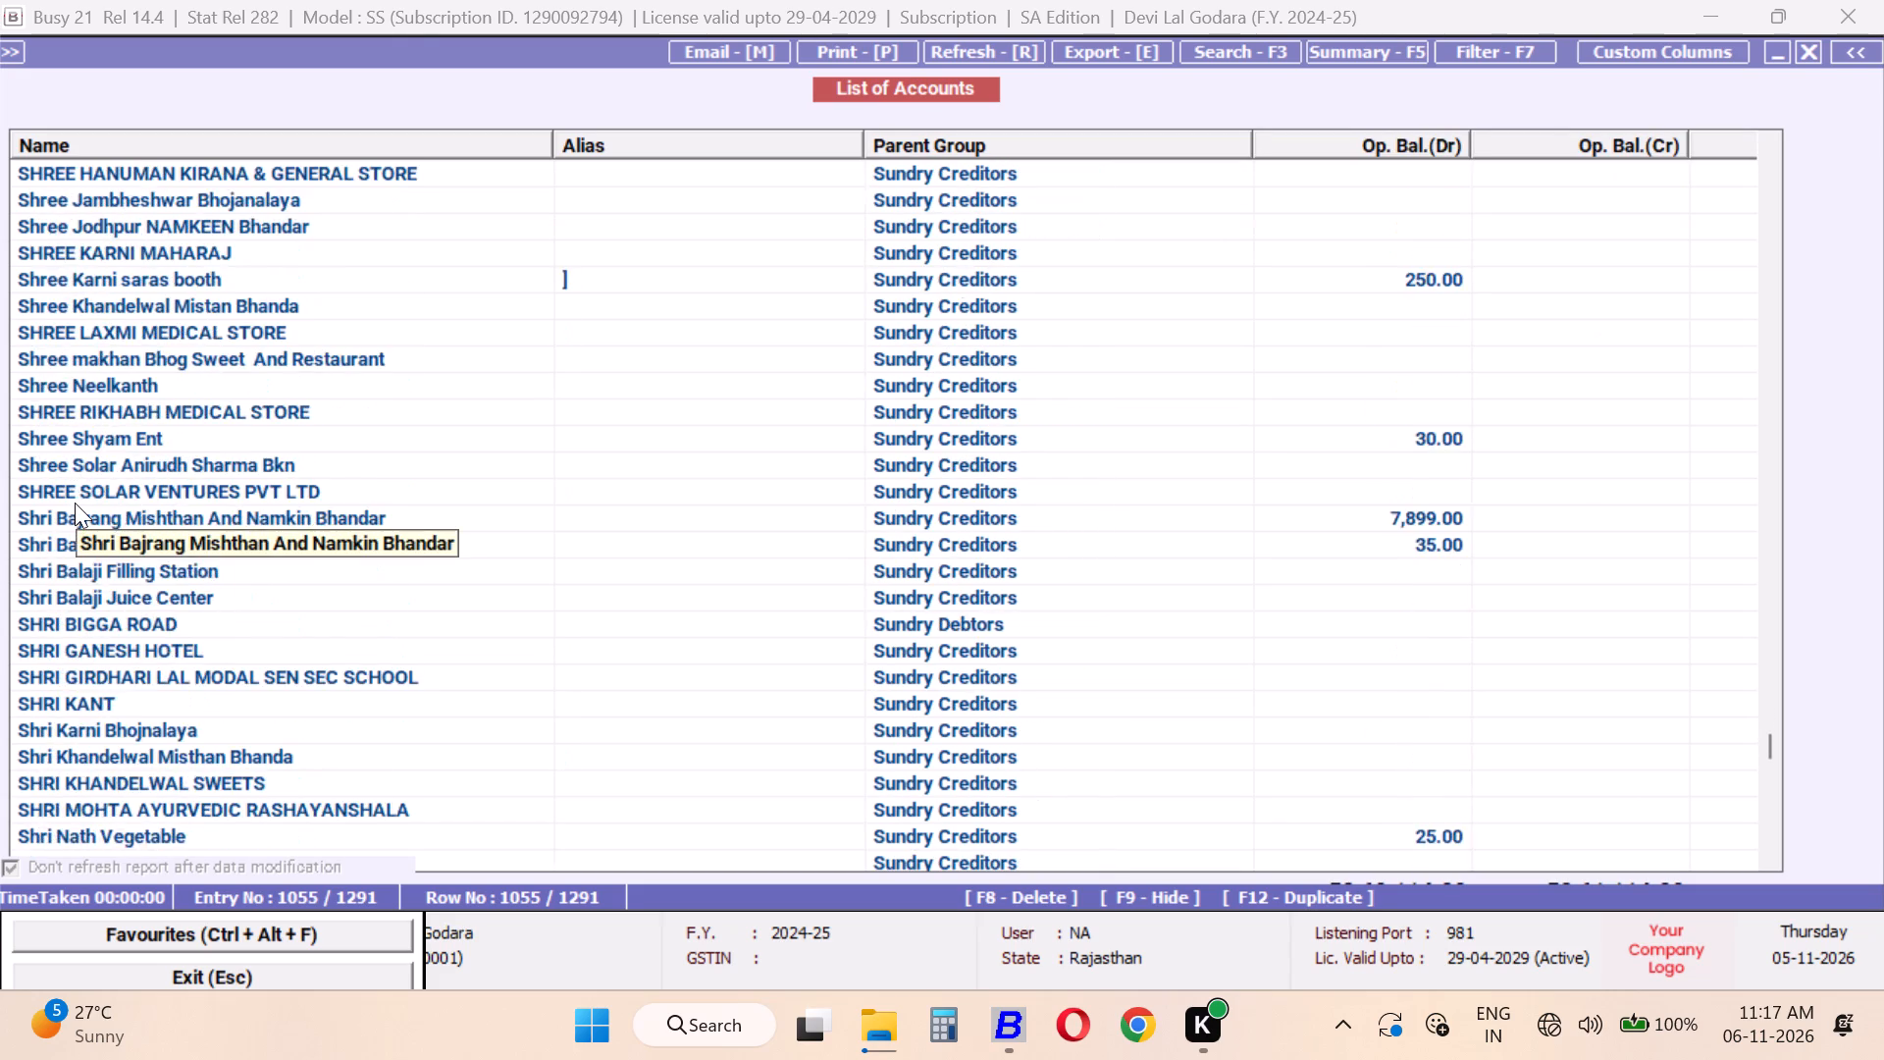
scroll(75, 503, "down", 9)
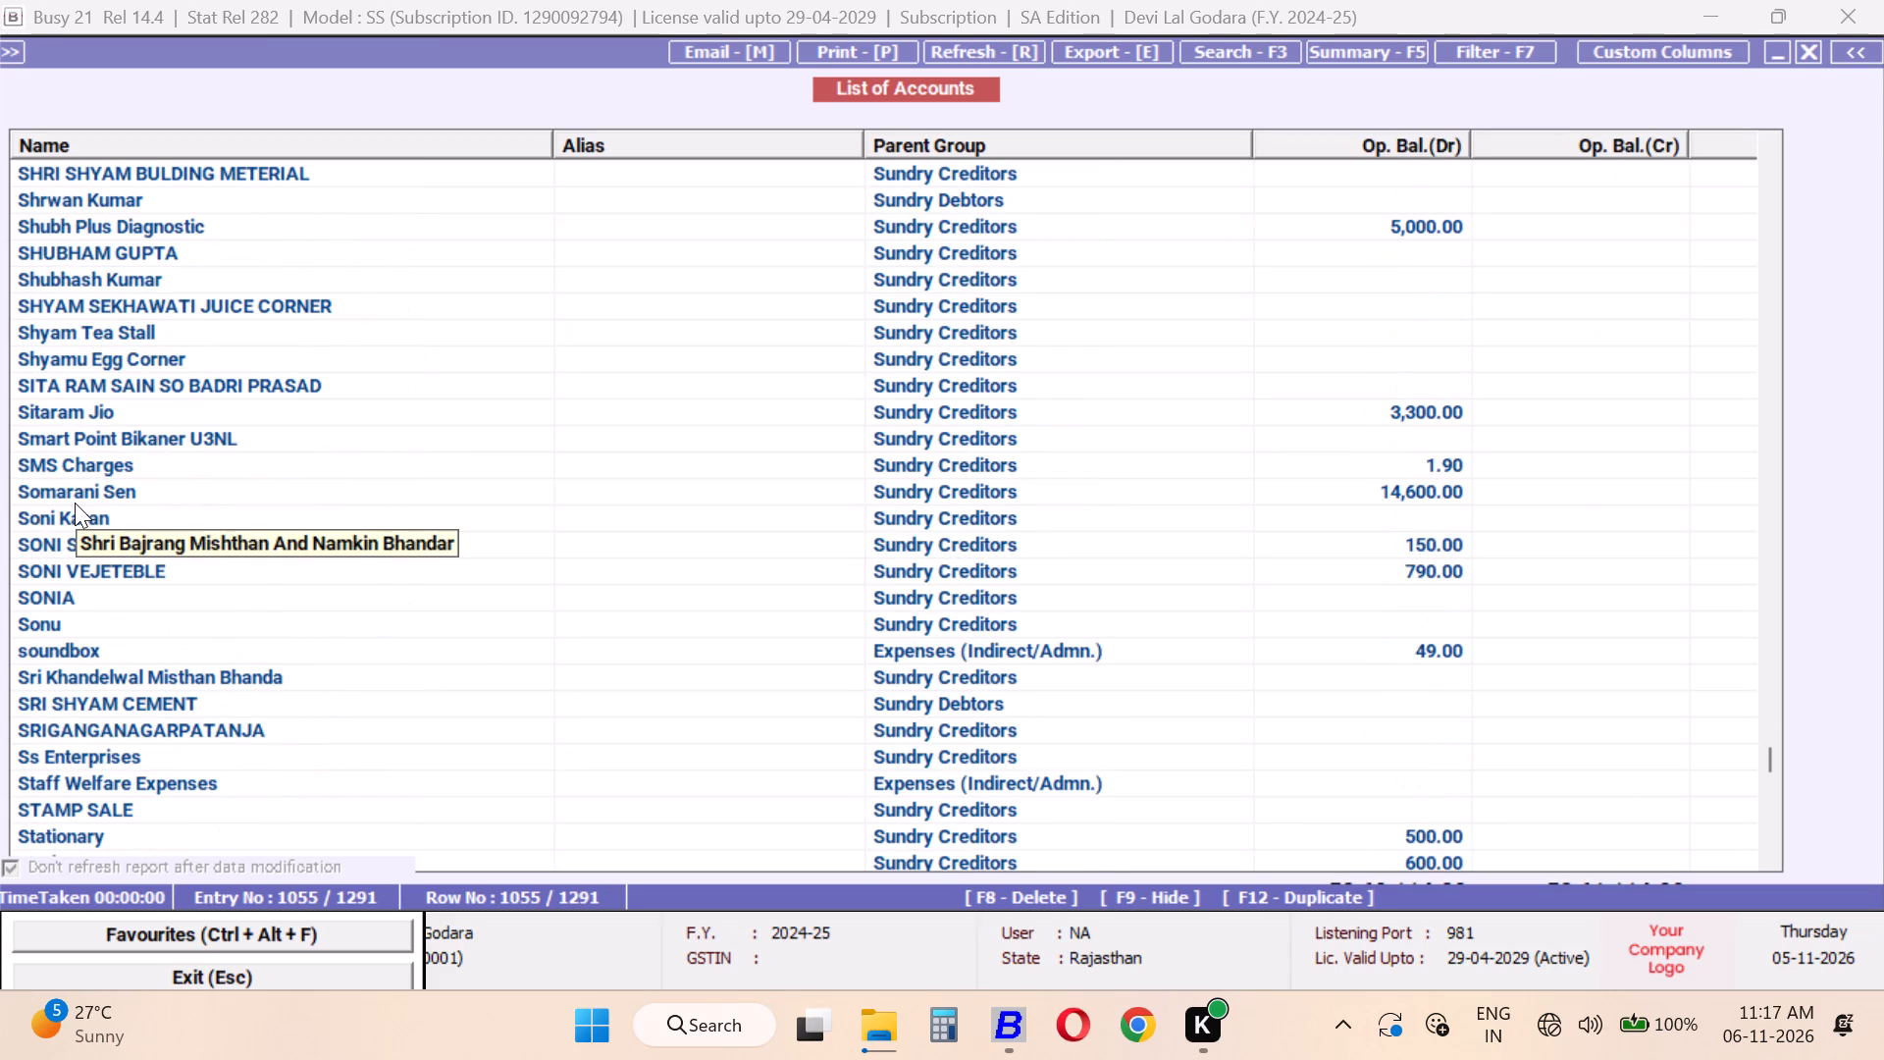
scroll(75, 503, "down", 16)
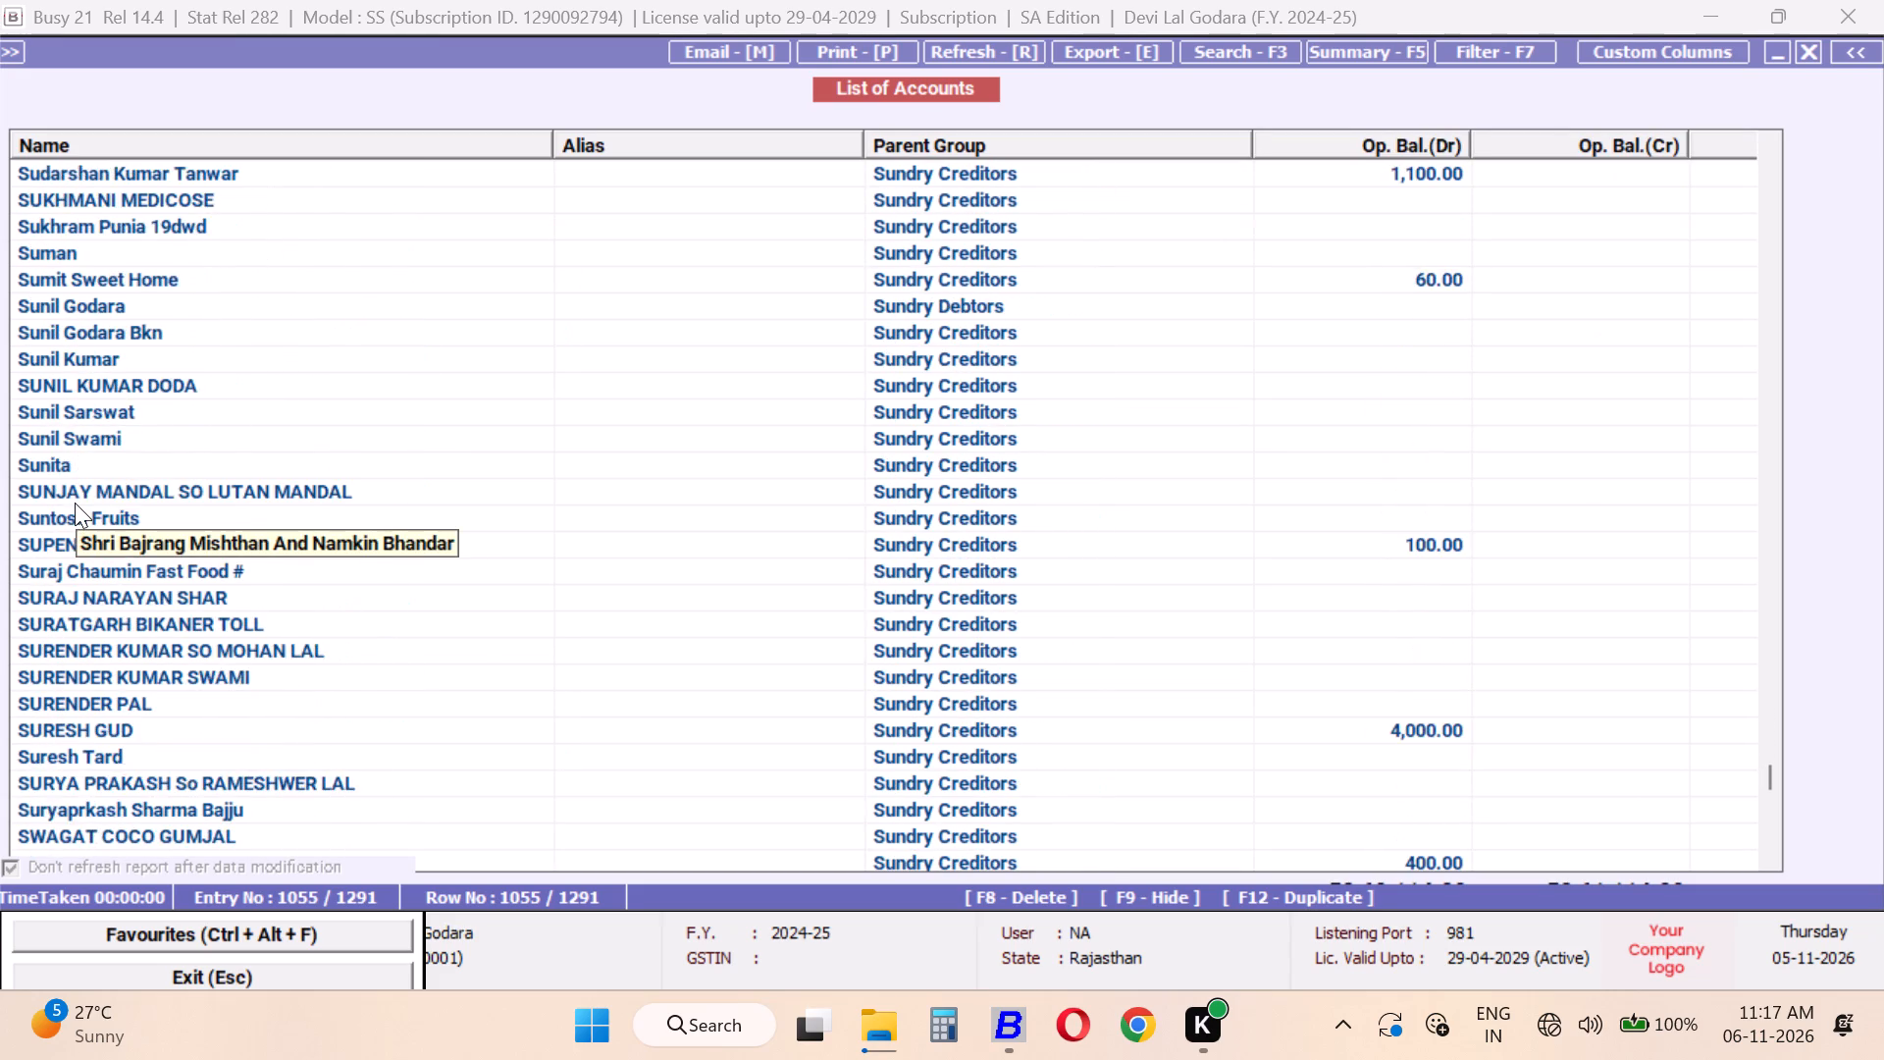
scroll(75, 503, "down", 6)
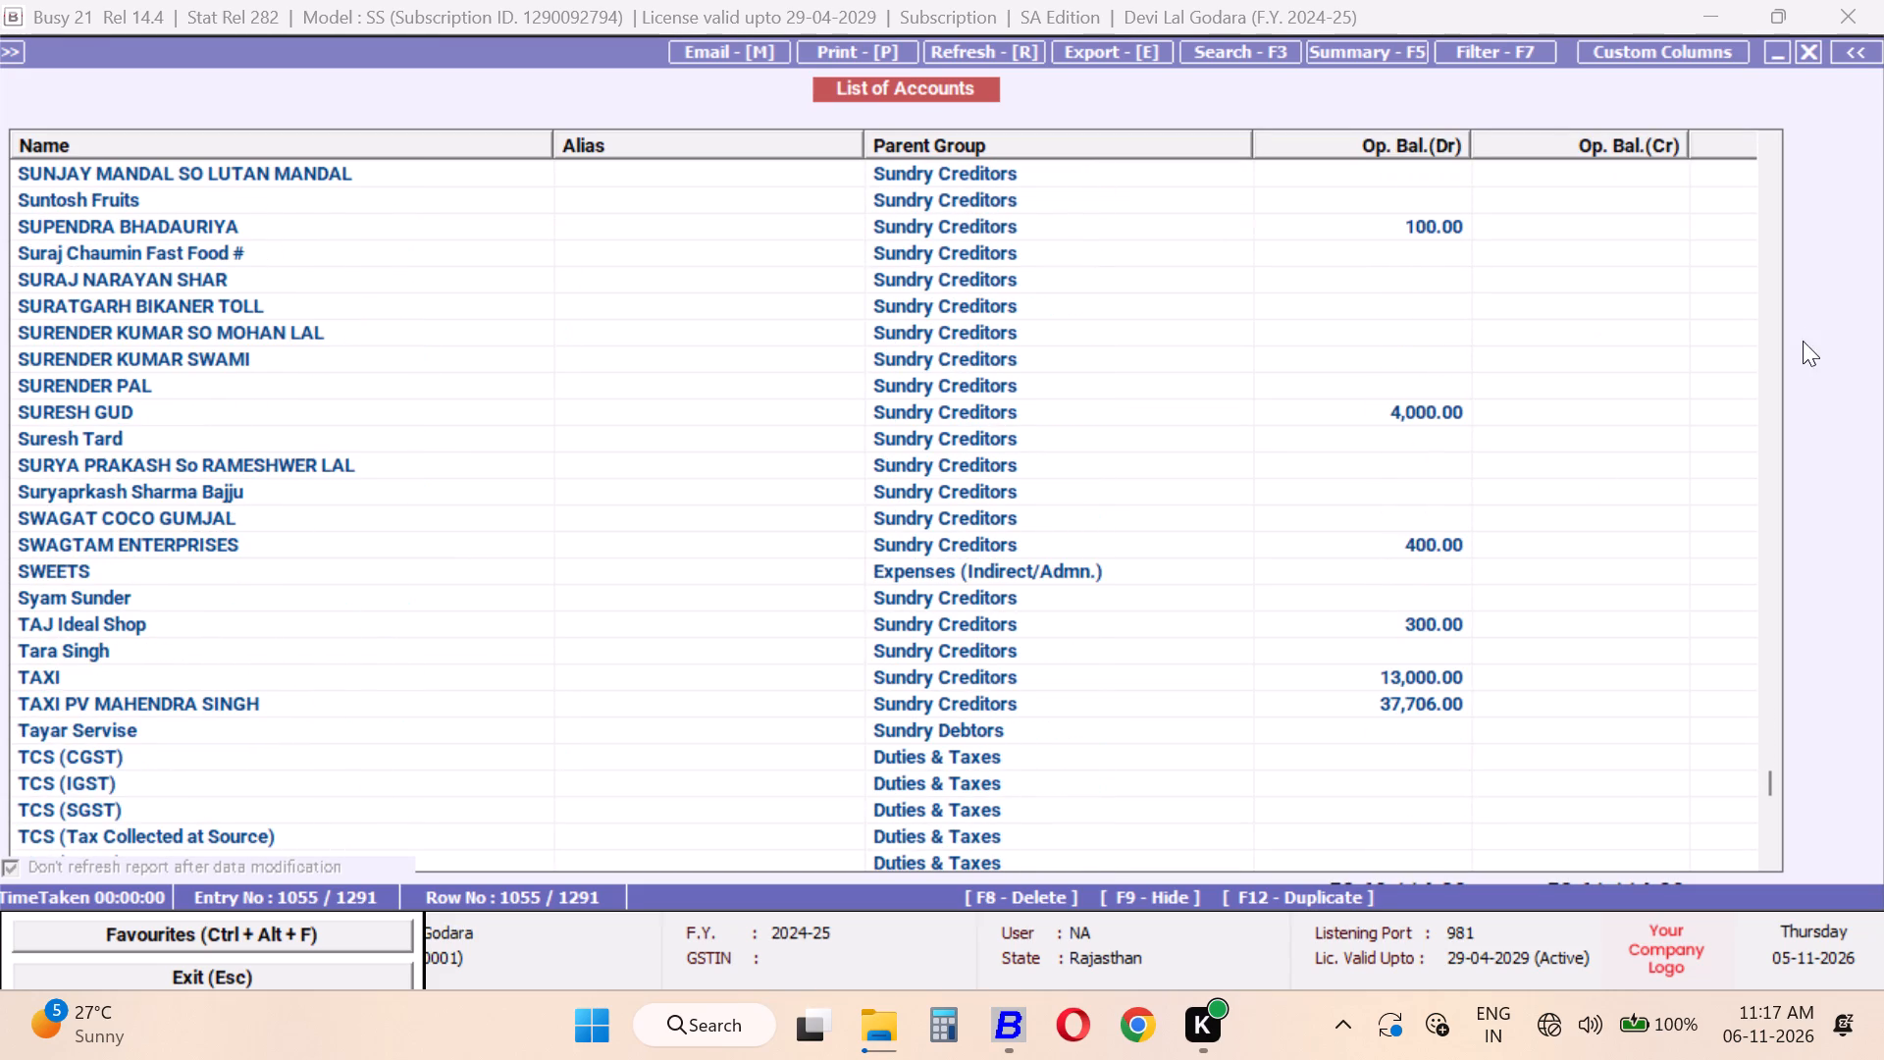
Check the progress of the video copy in File Explorer, and return to Busy.
left_click(871, 1020)
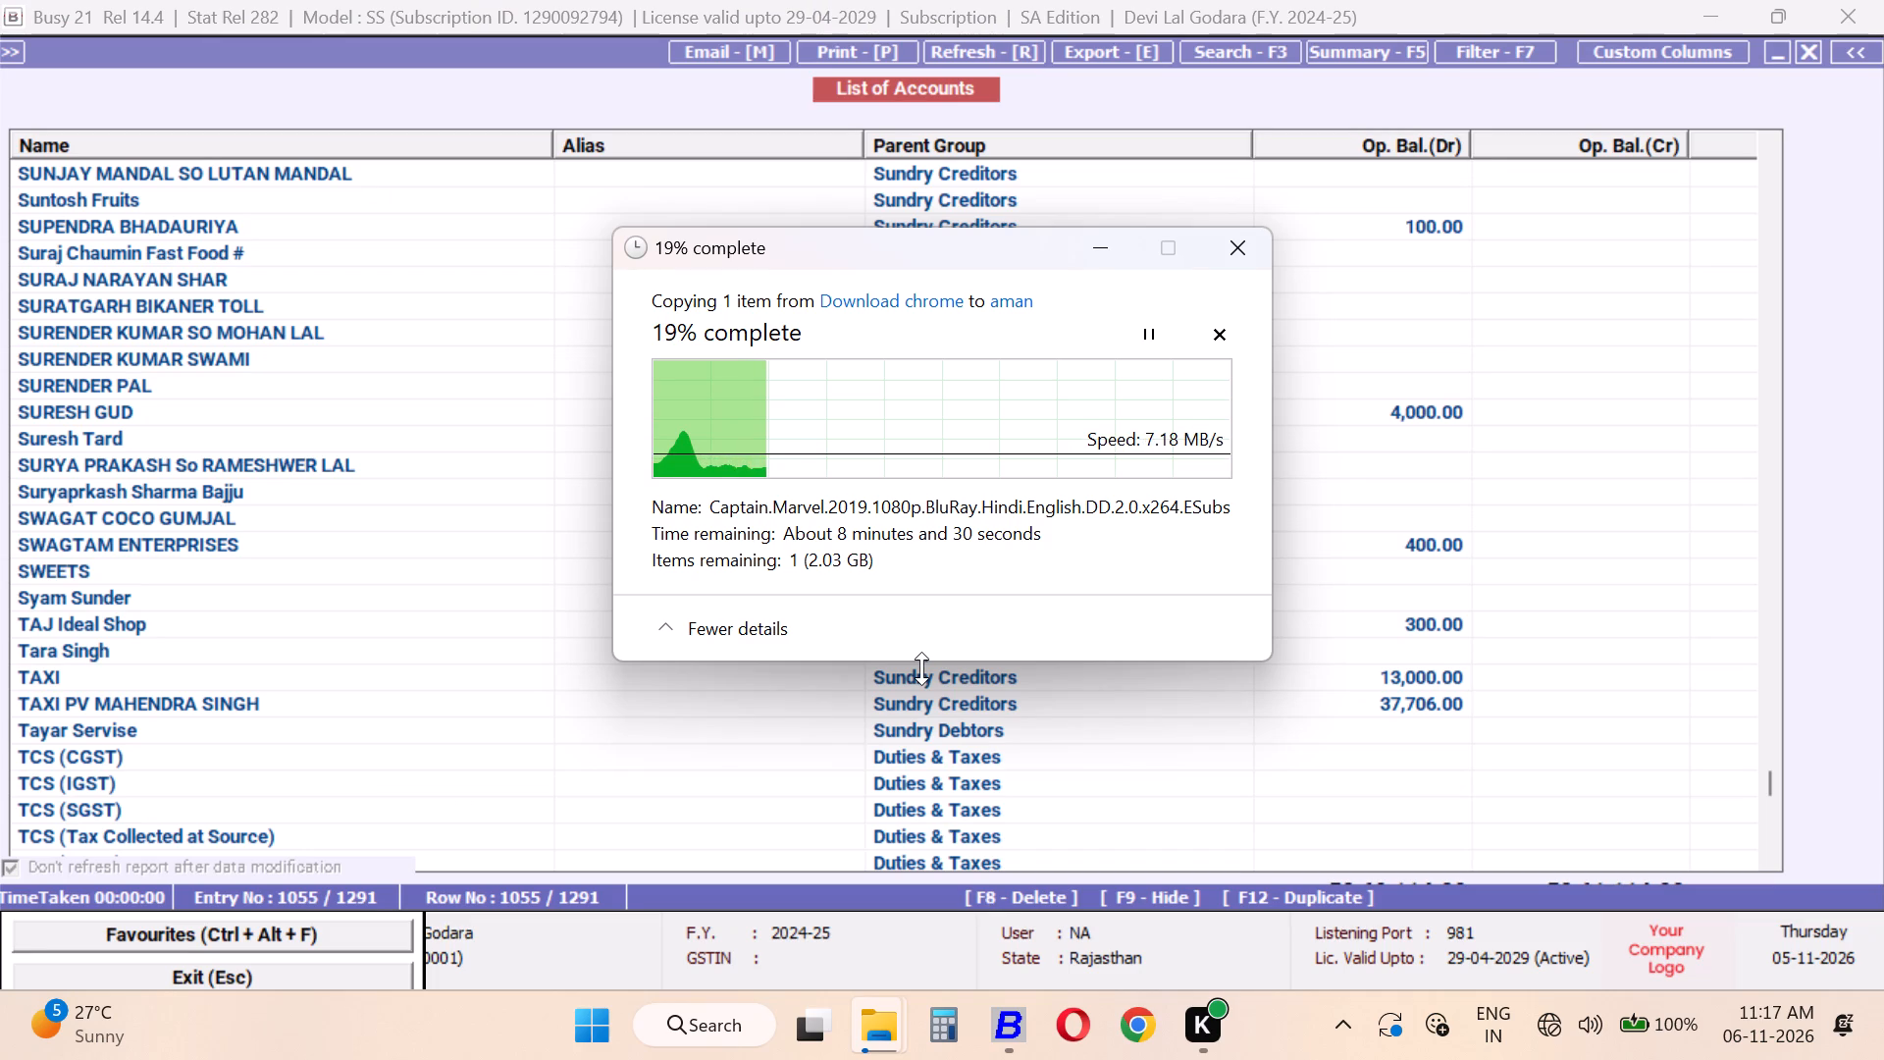
left_click(1029, 1017)
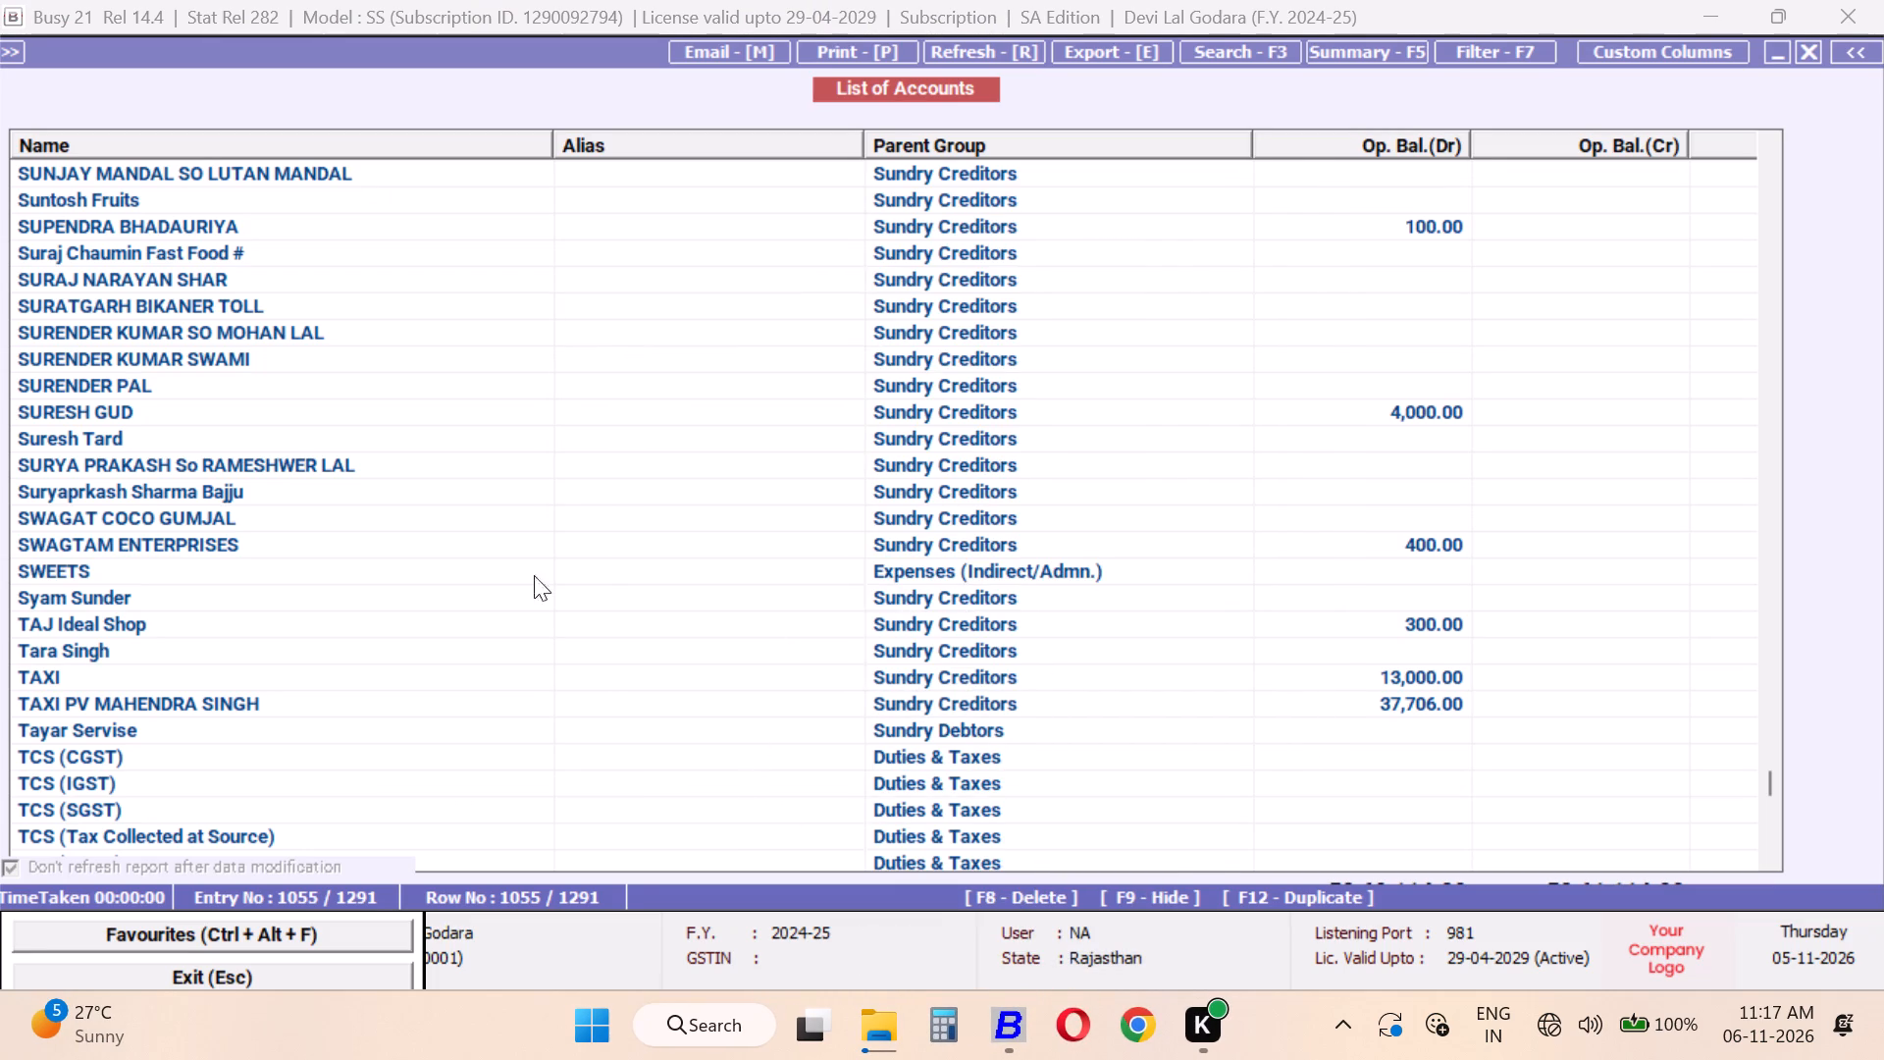
Sort the list of accounts by name and locate the stationery accounts among the names starting with STA.
scroll(188, 634, "up", 6)
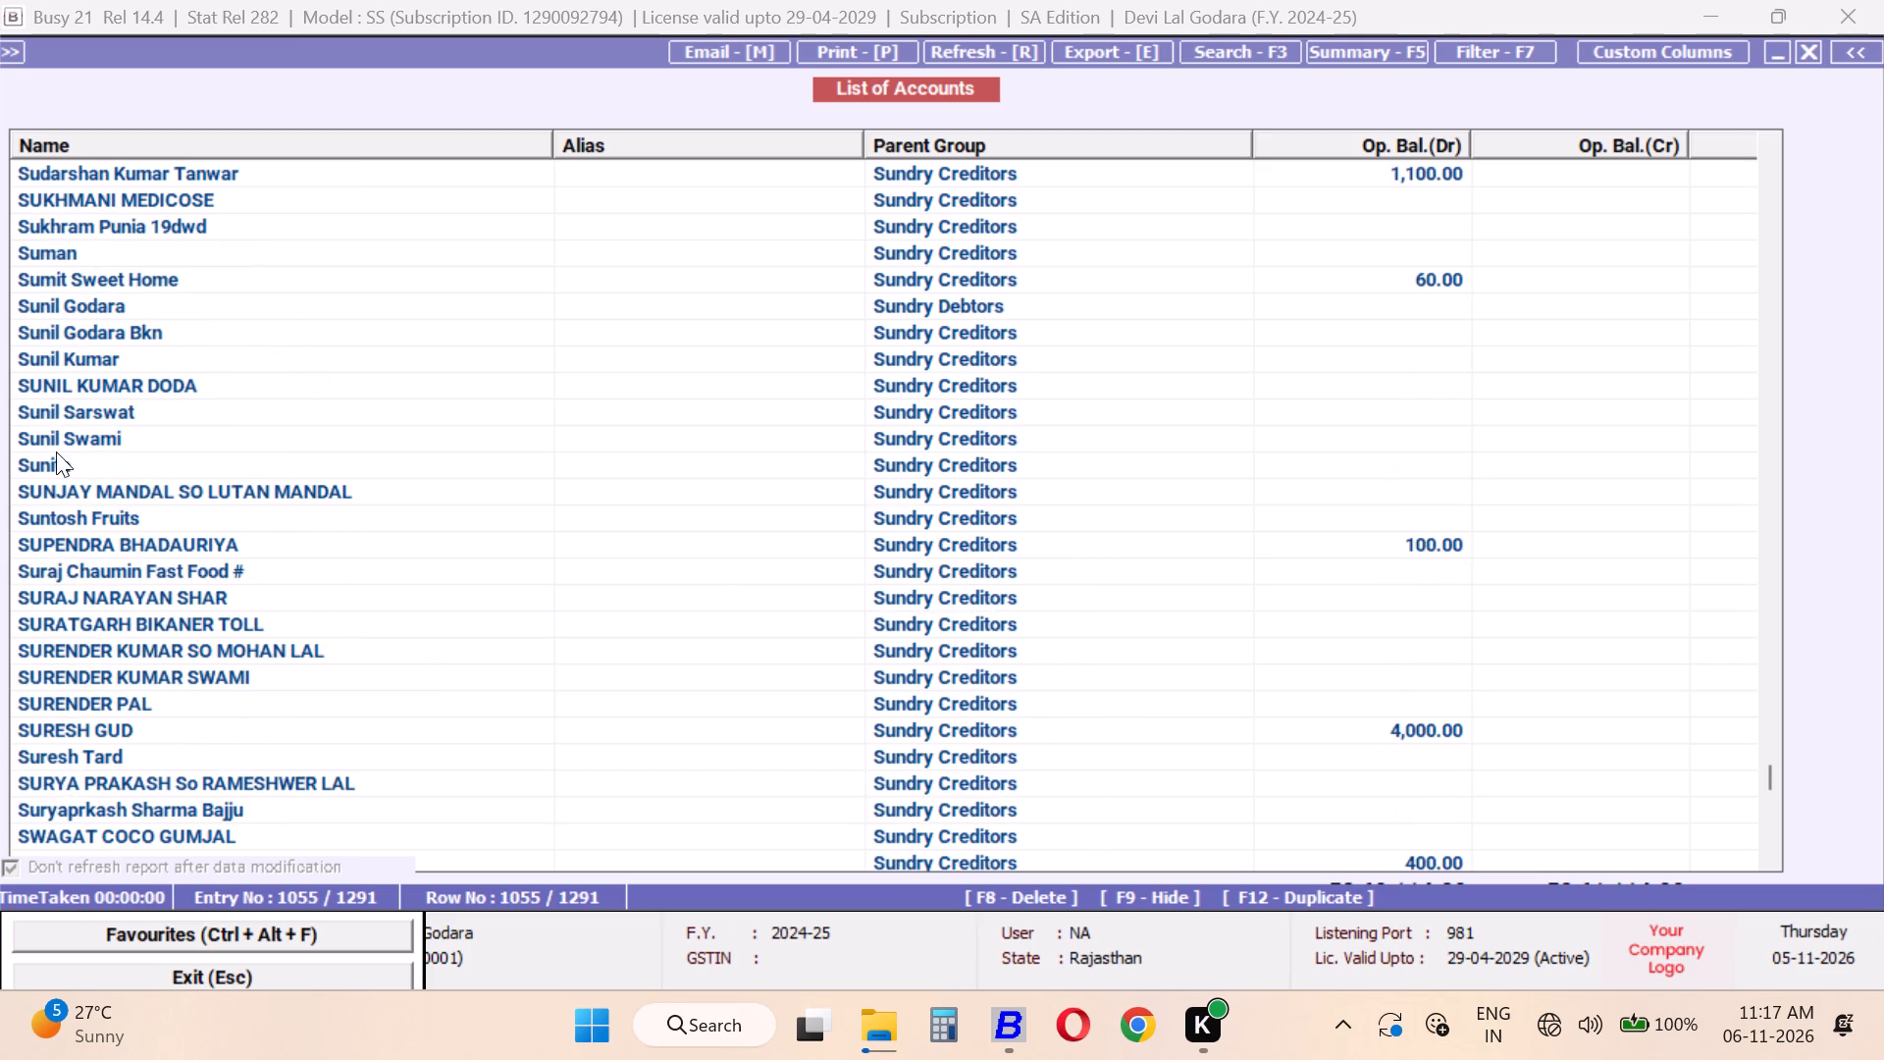
left_click(58, 451)
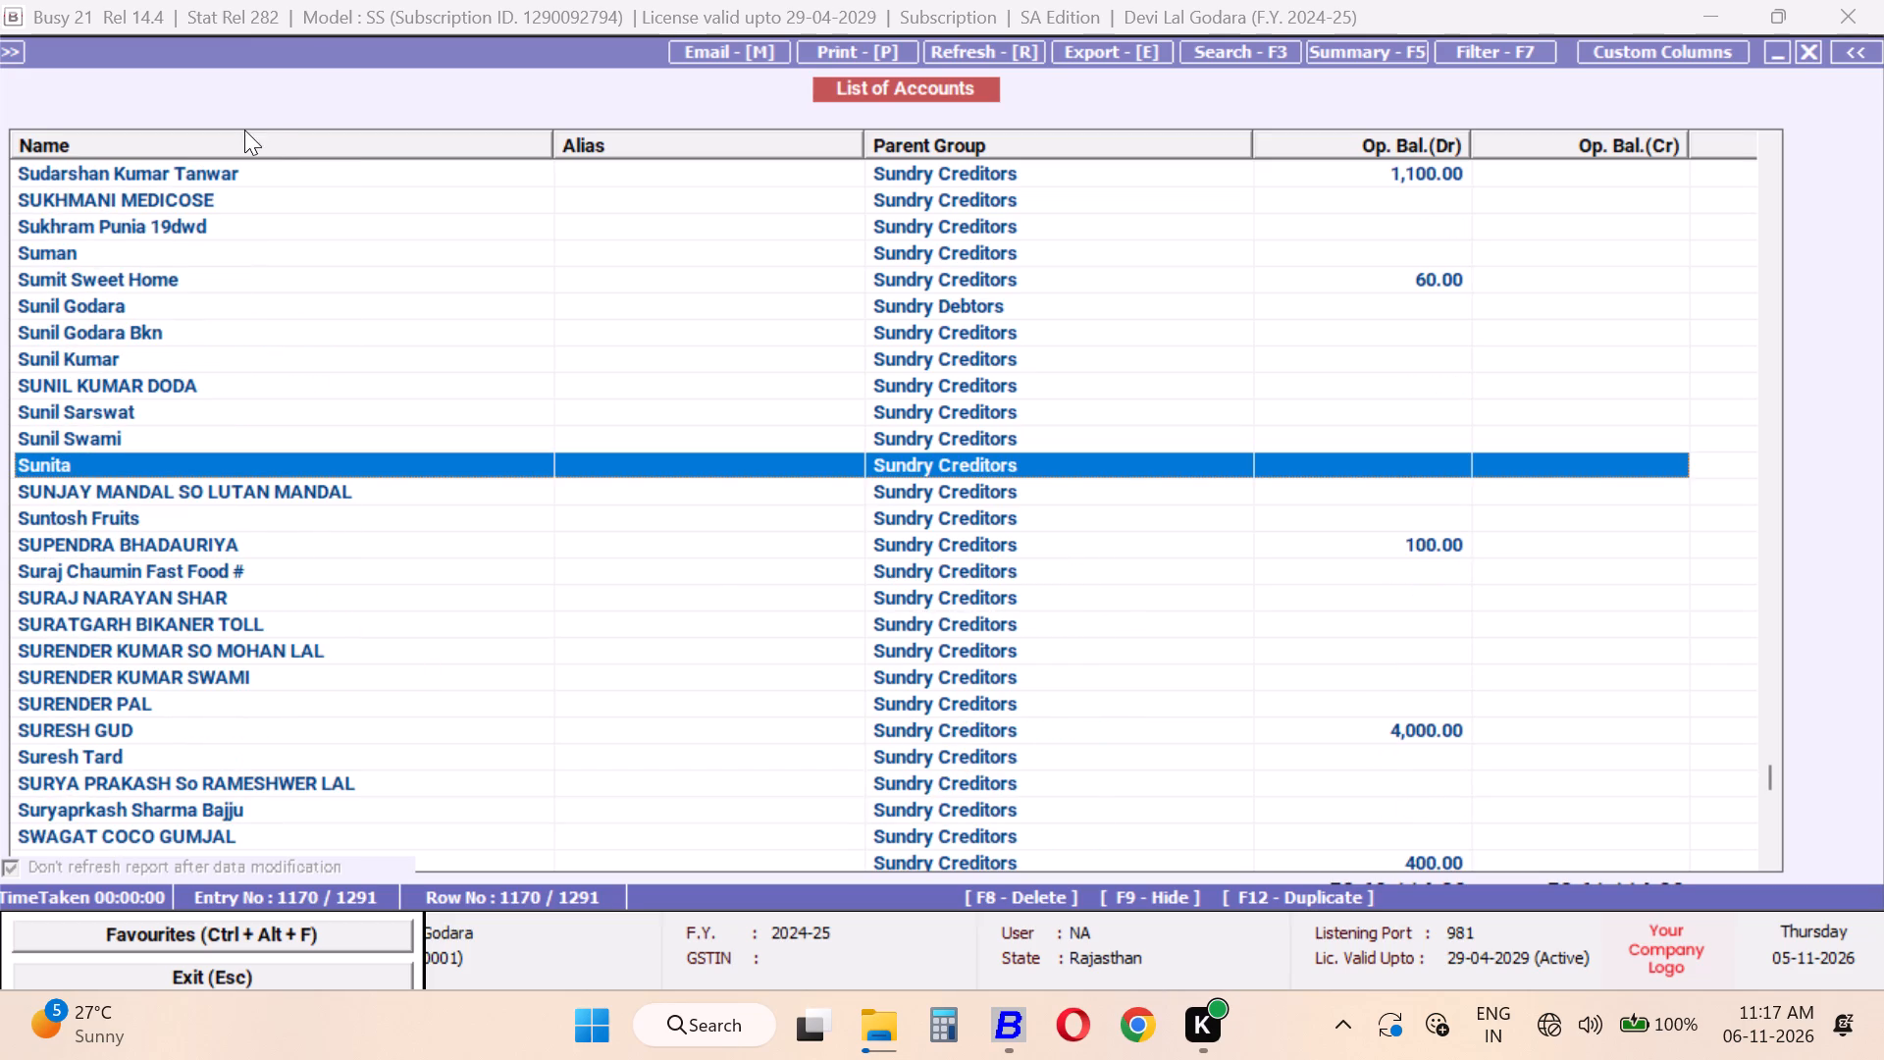
left_click(244, 130)
scroll(182, 247, "down", 5)
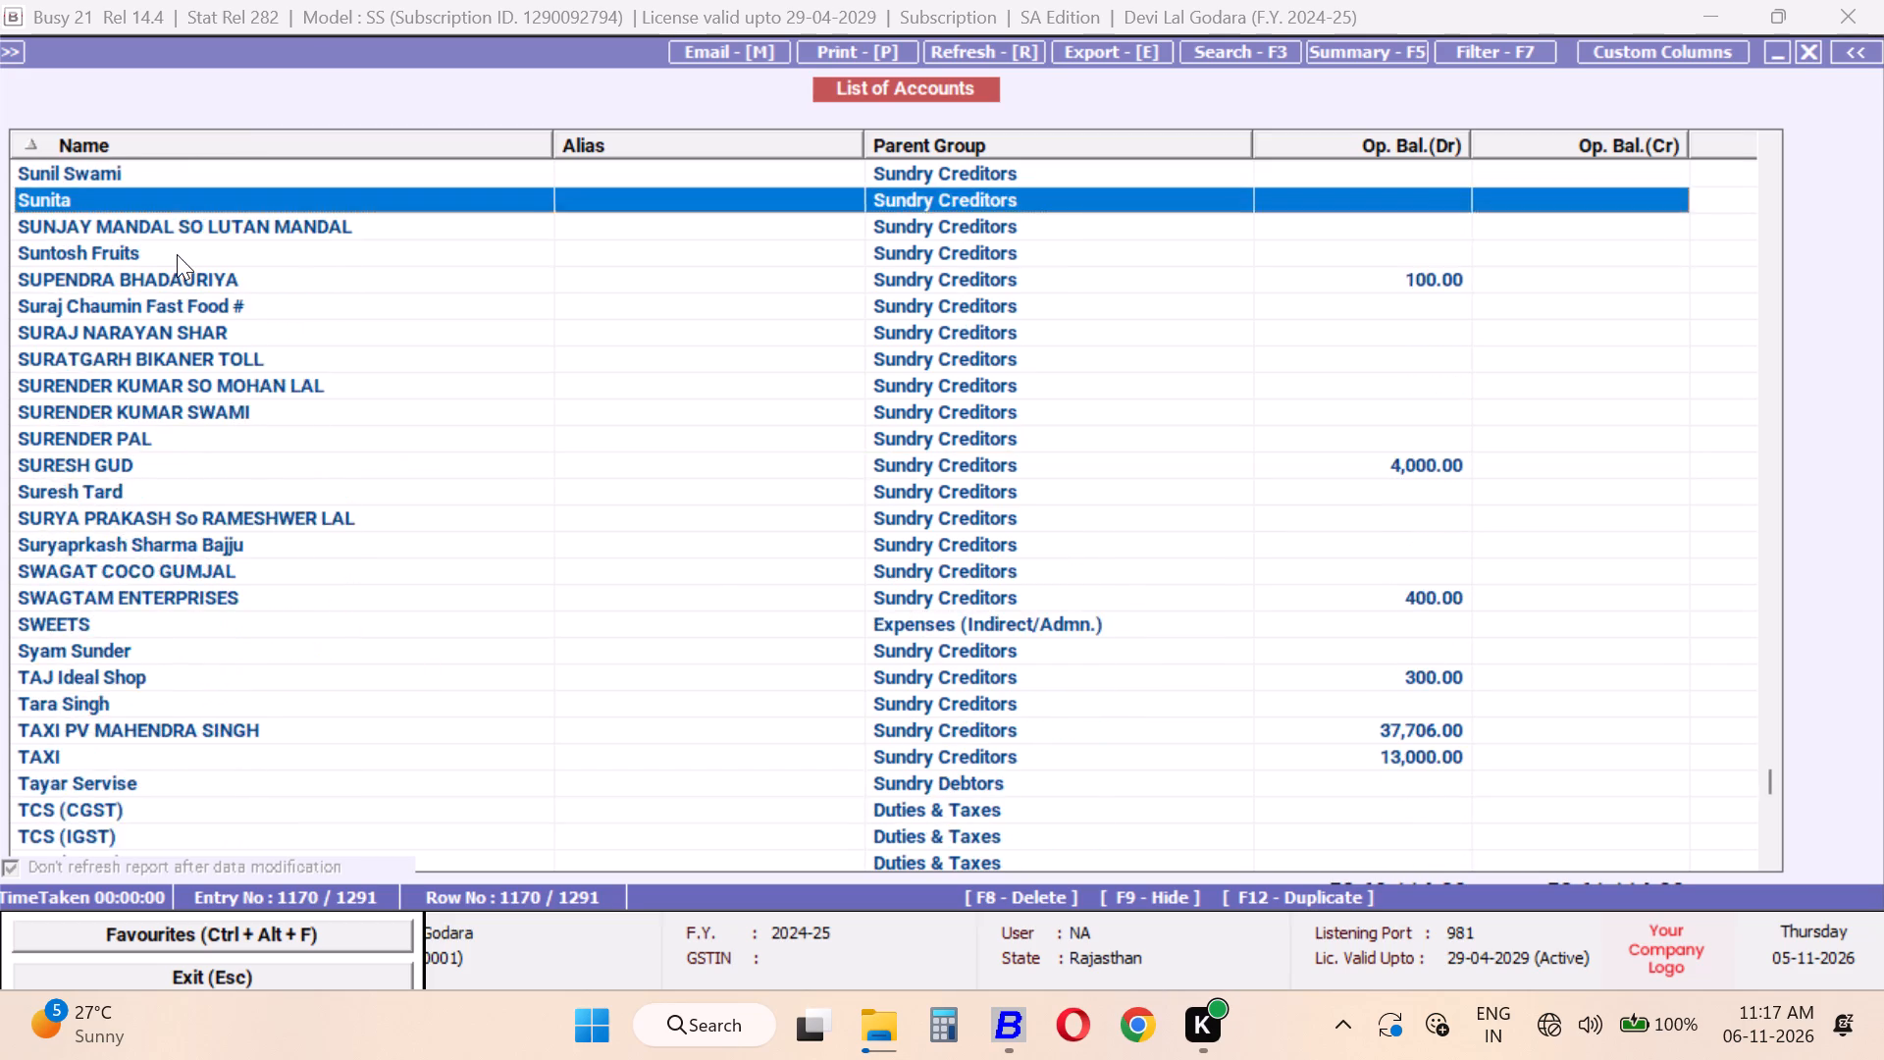
scroll(177, 254, "up", 5)
scroll(86, 496, "up", 5)
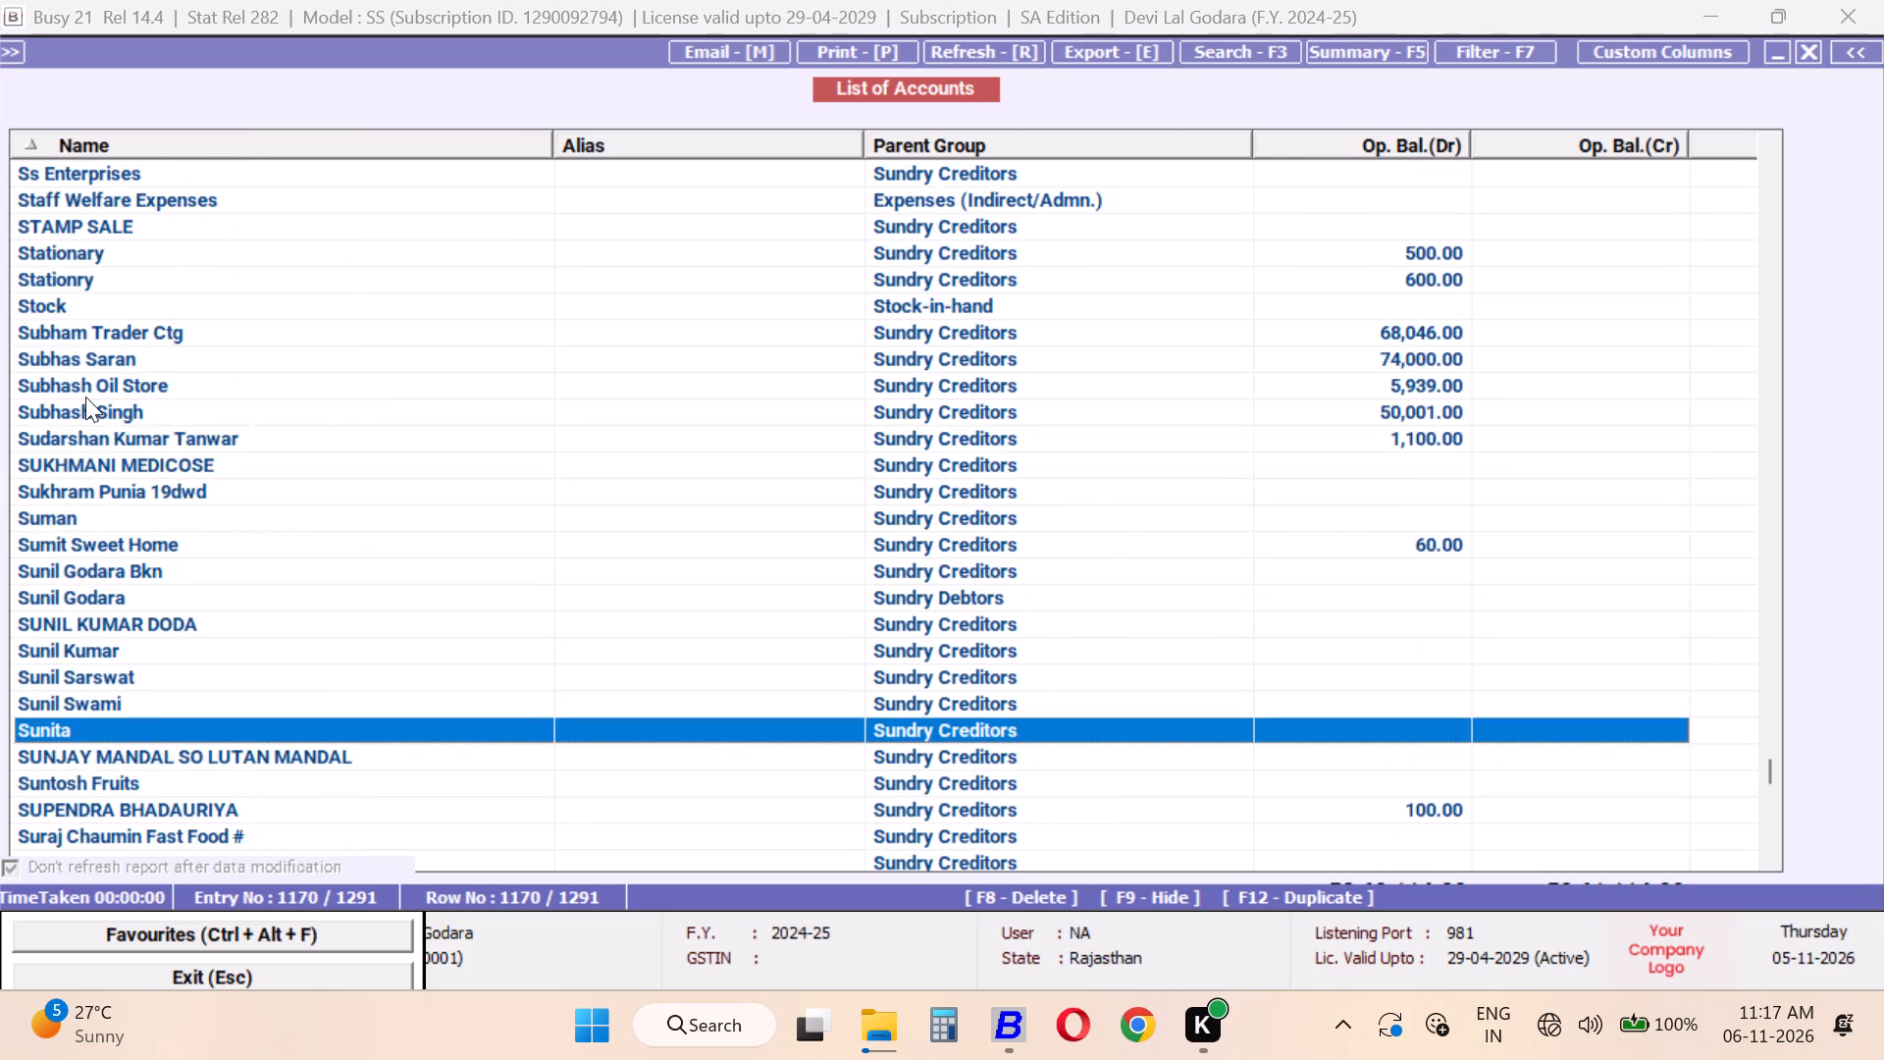
Try to delete the Stationary and Stationry account masters from the list of accounts.
left_click(57, 256)
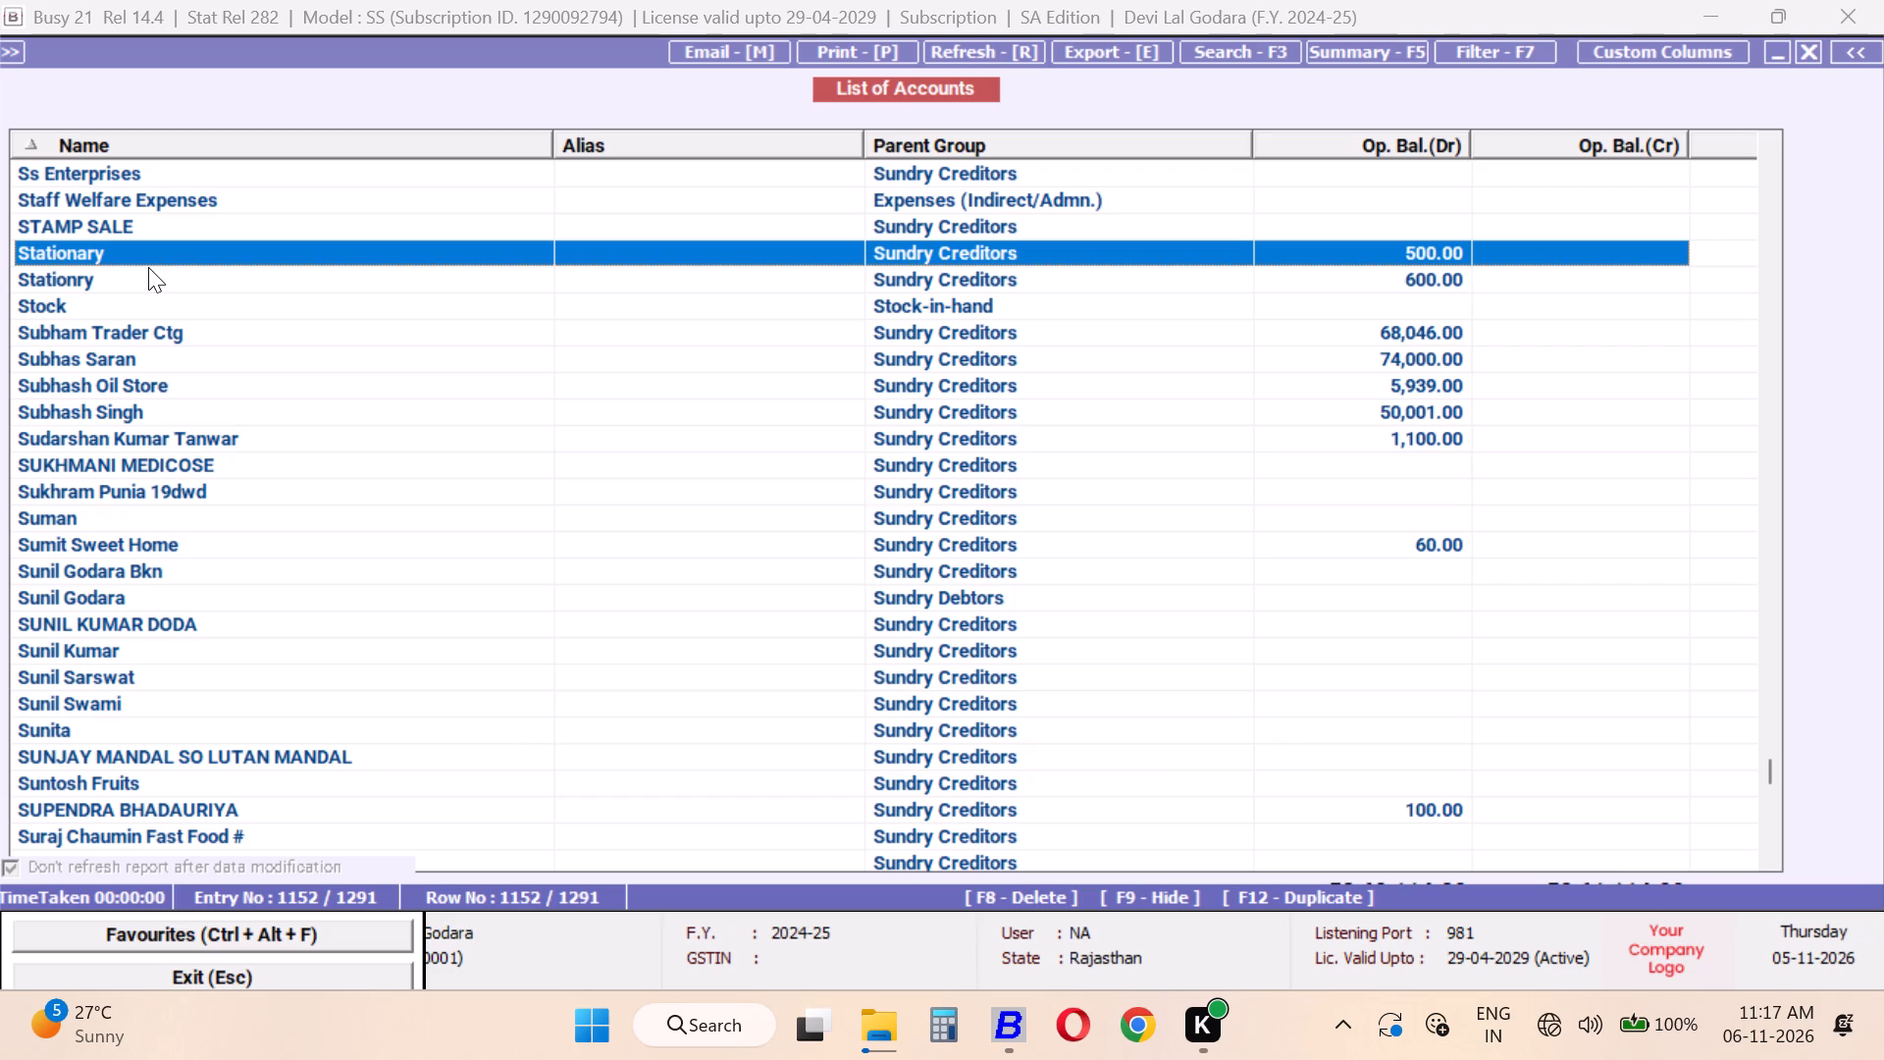
key("F8")
key("Return")
key("Down")
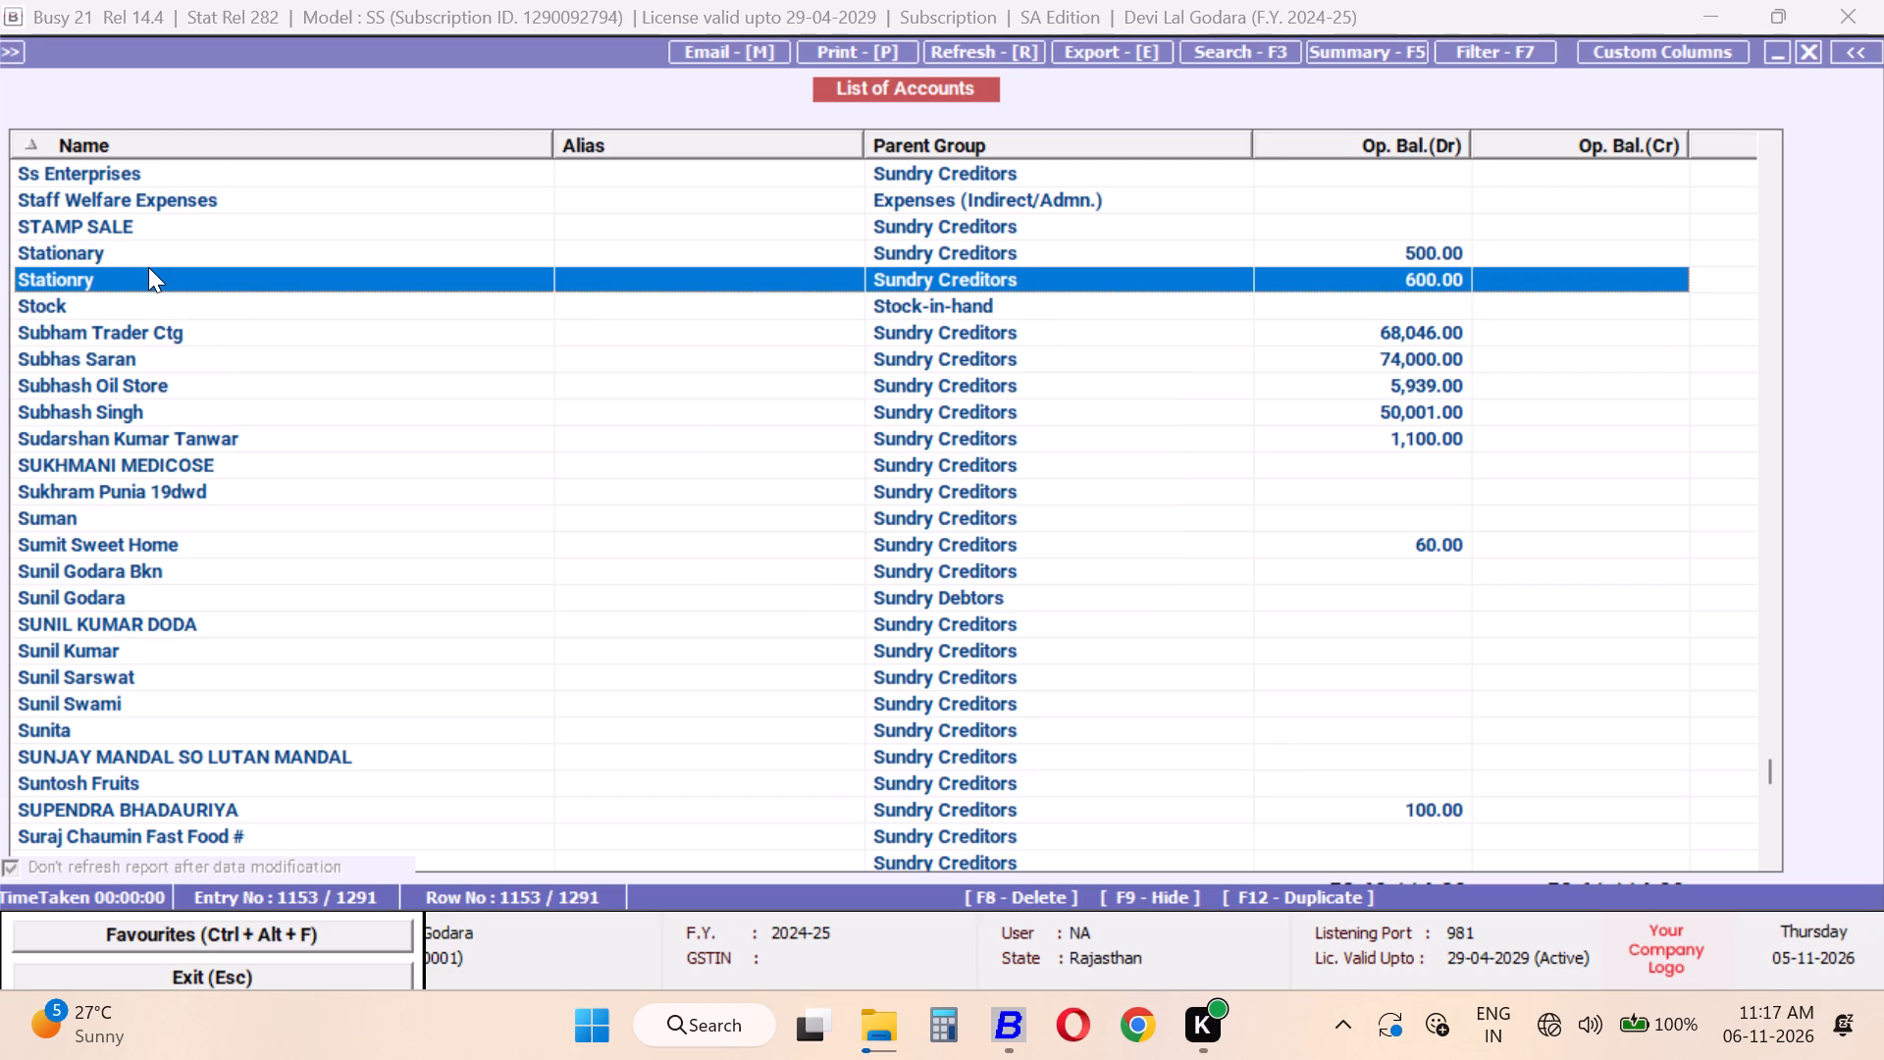
key("F8")
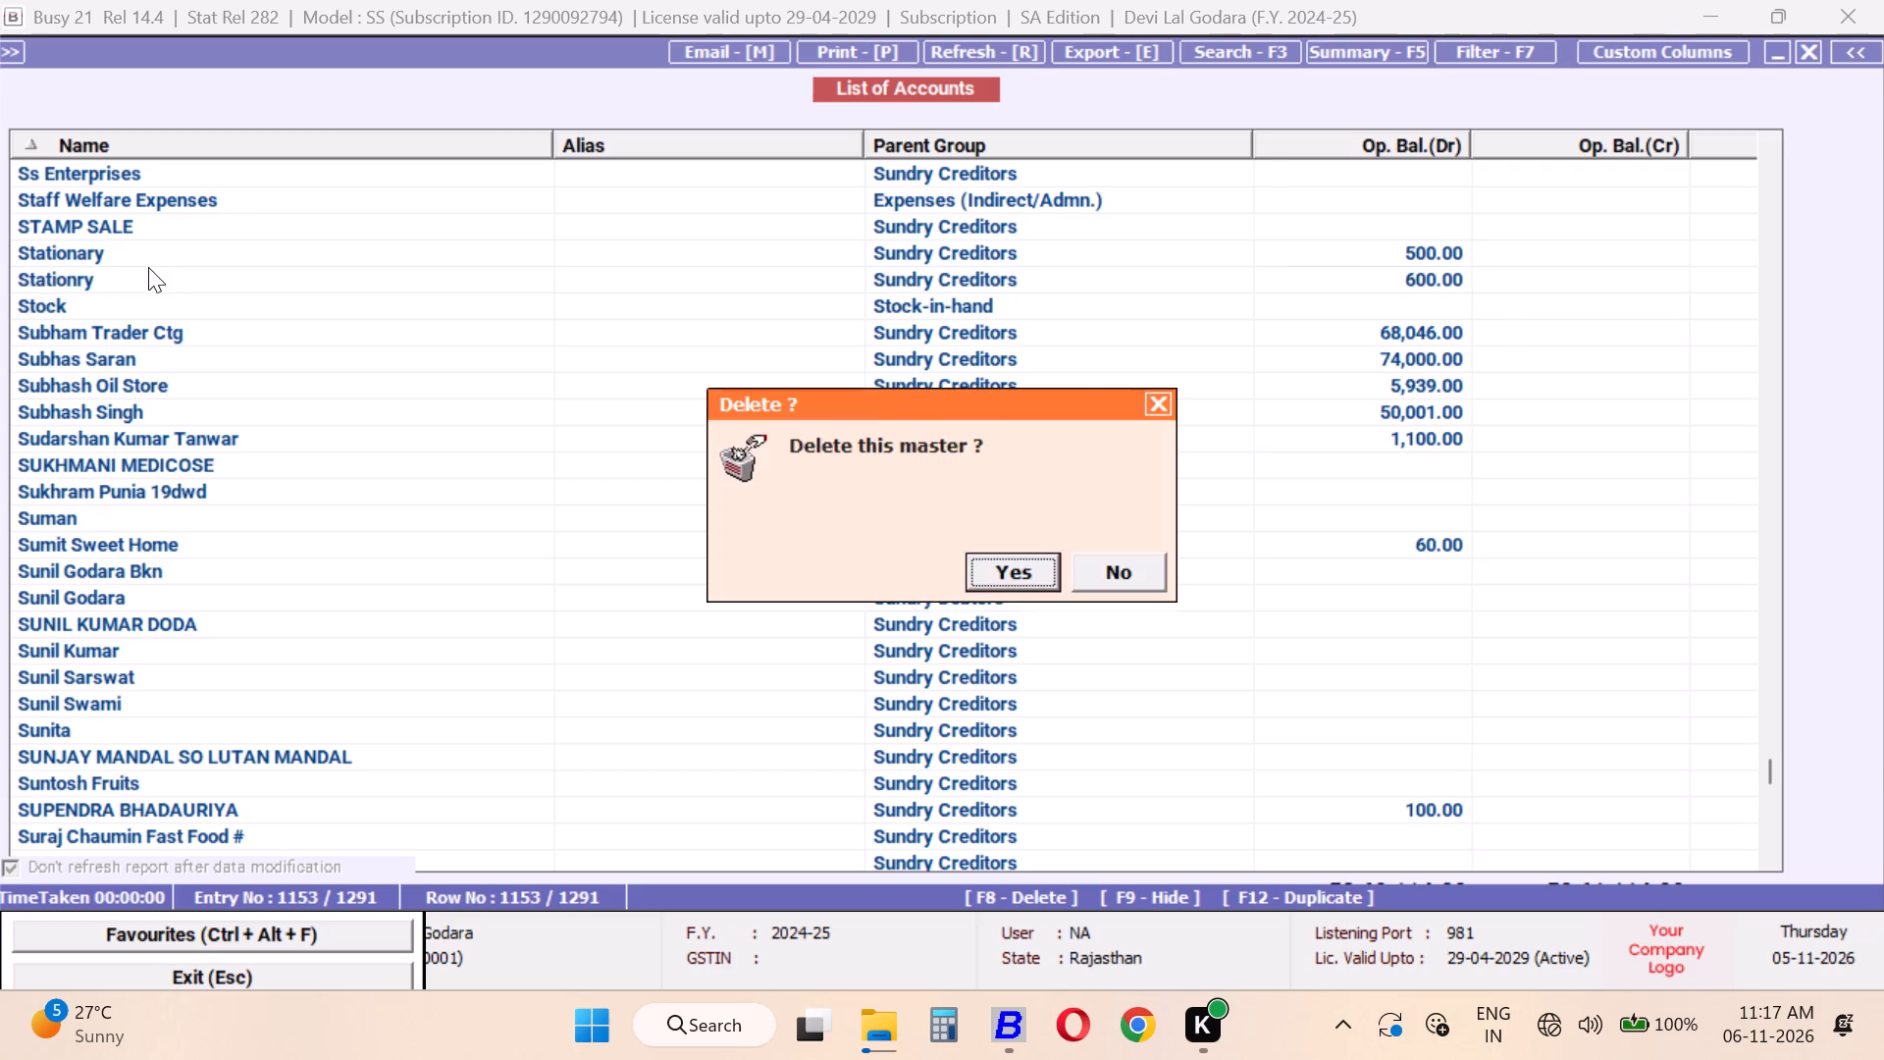
key("Return")
Close the list of accounts and the account ledger options to return to the Day Book.
key("Escape")
key("Escape")
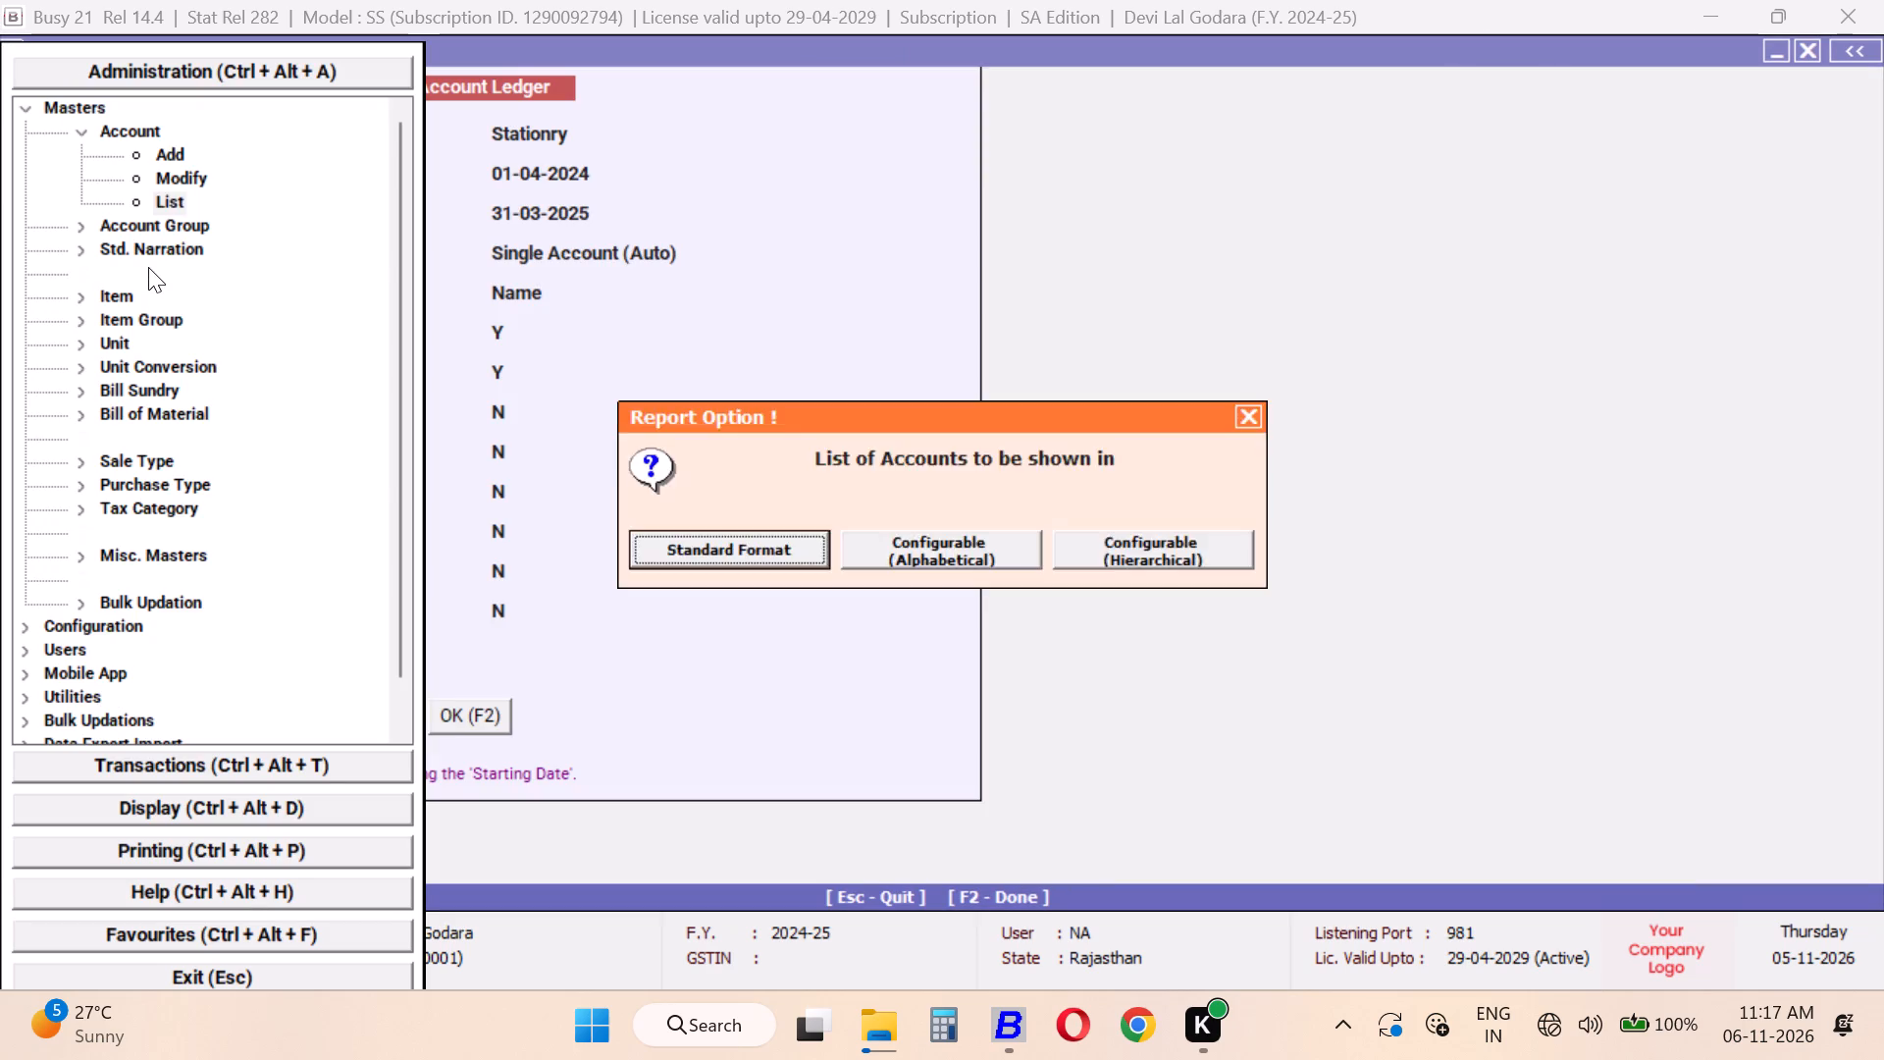
key("Escape")
key("Escape")
key("Escape")
key("Escape")
key("Escape")
key("Escape")
key("Escape")
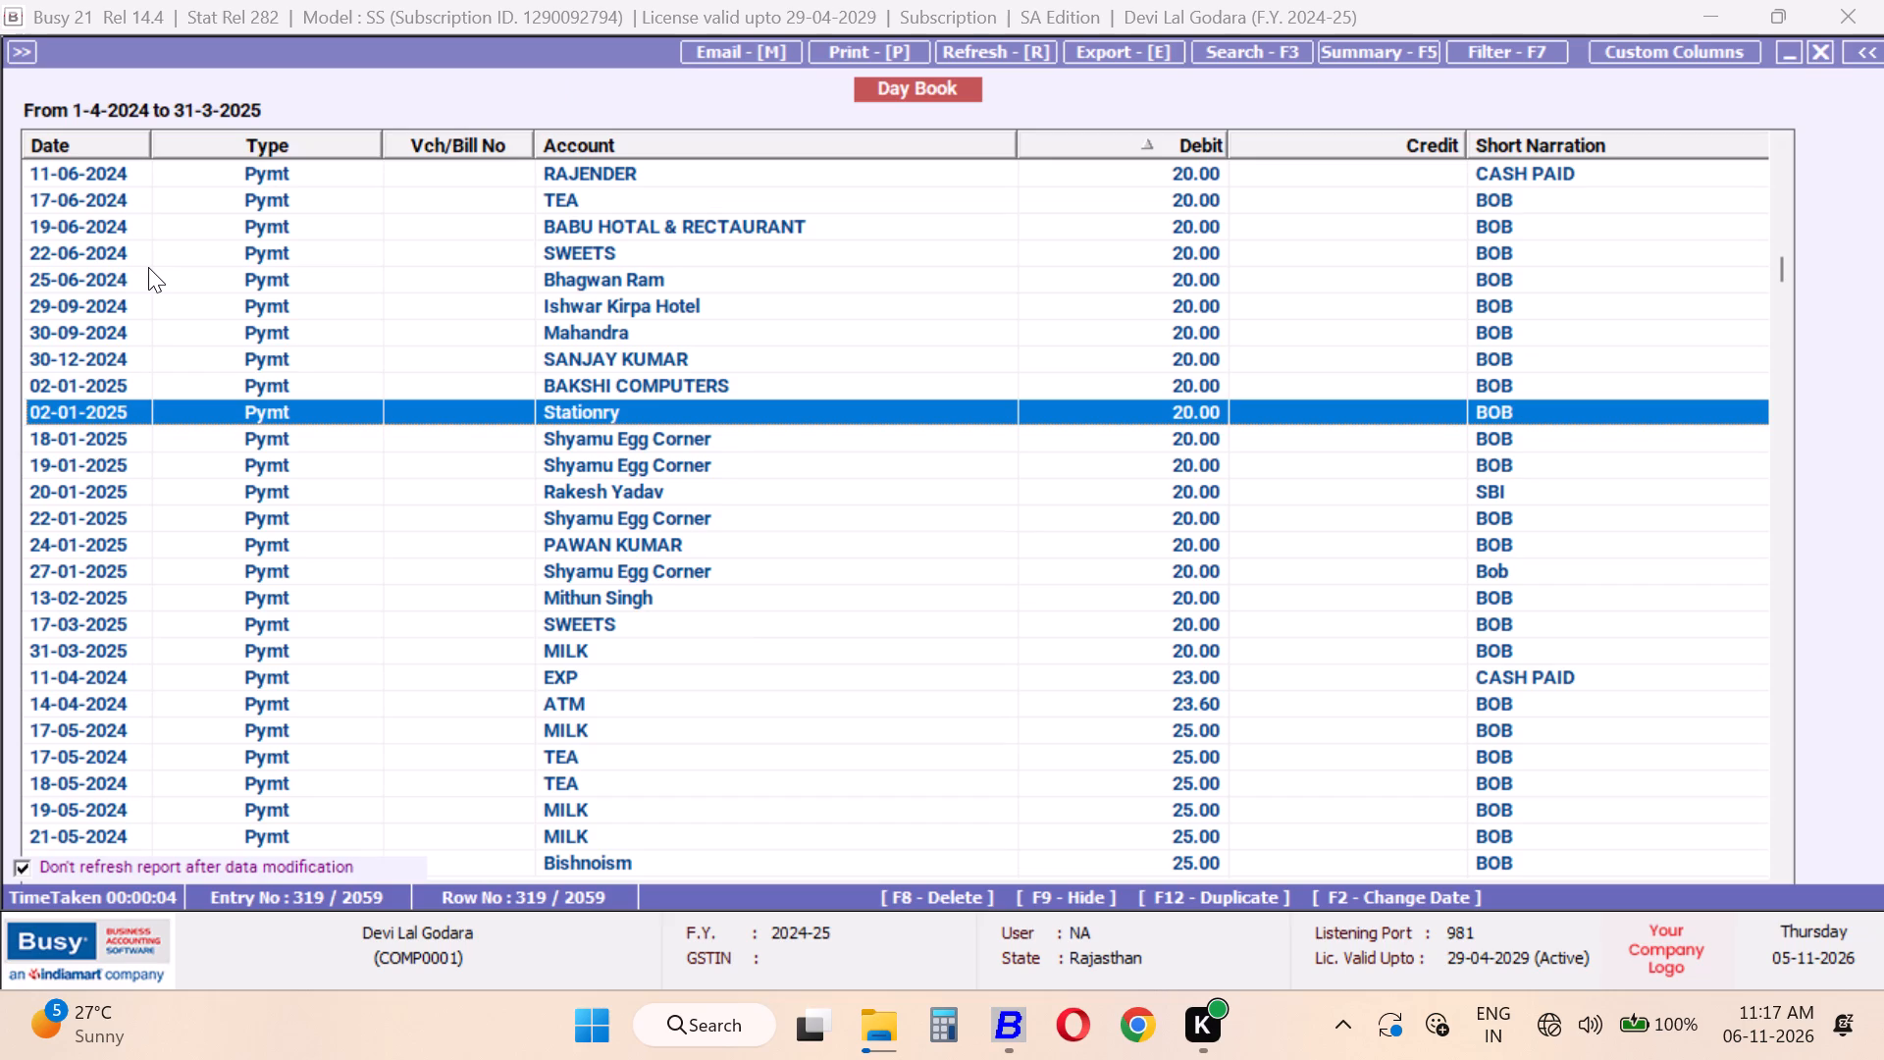
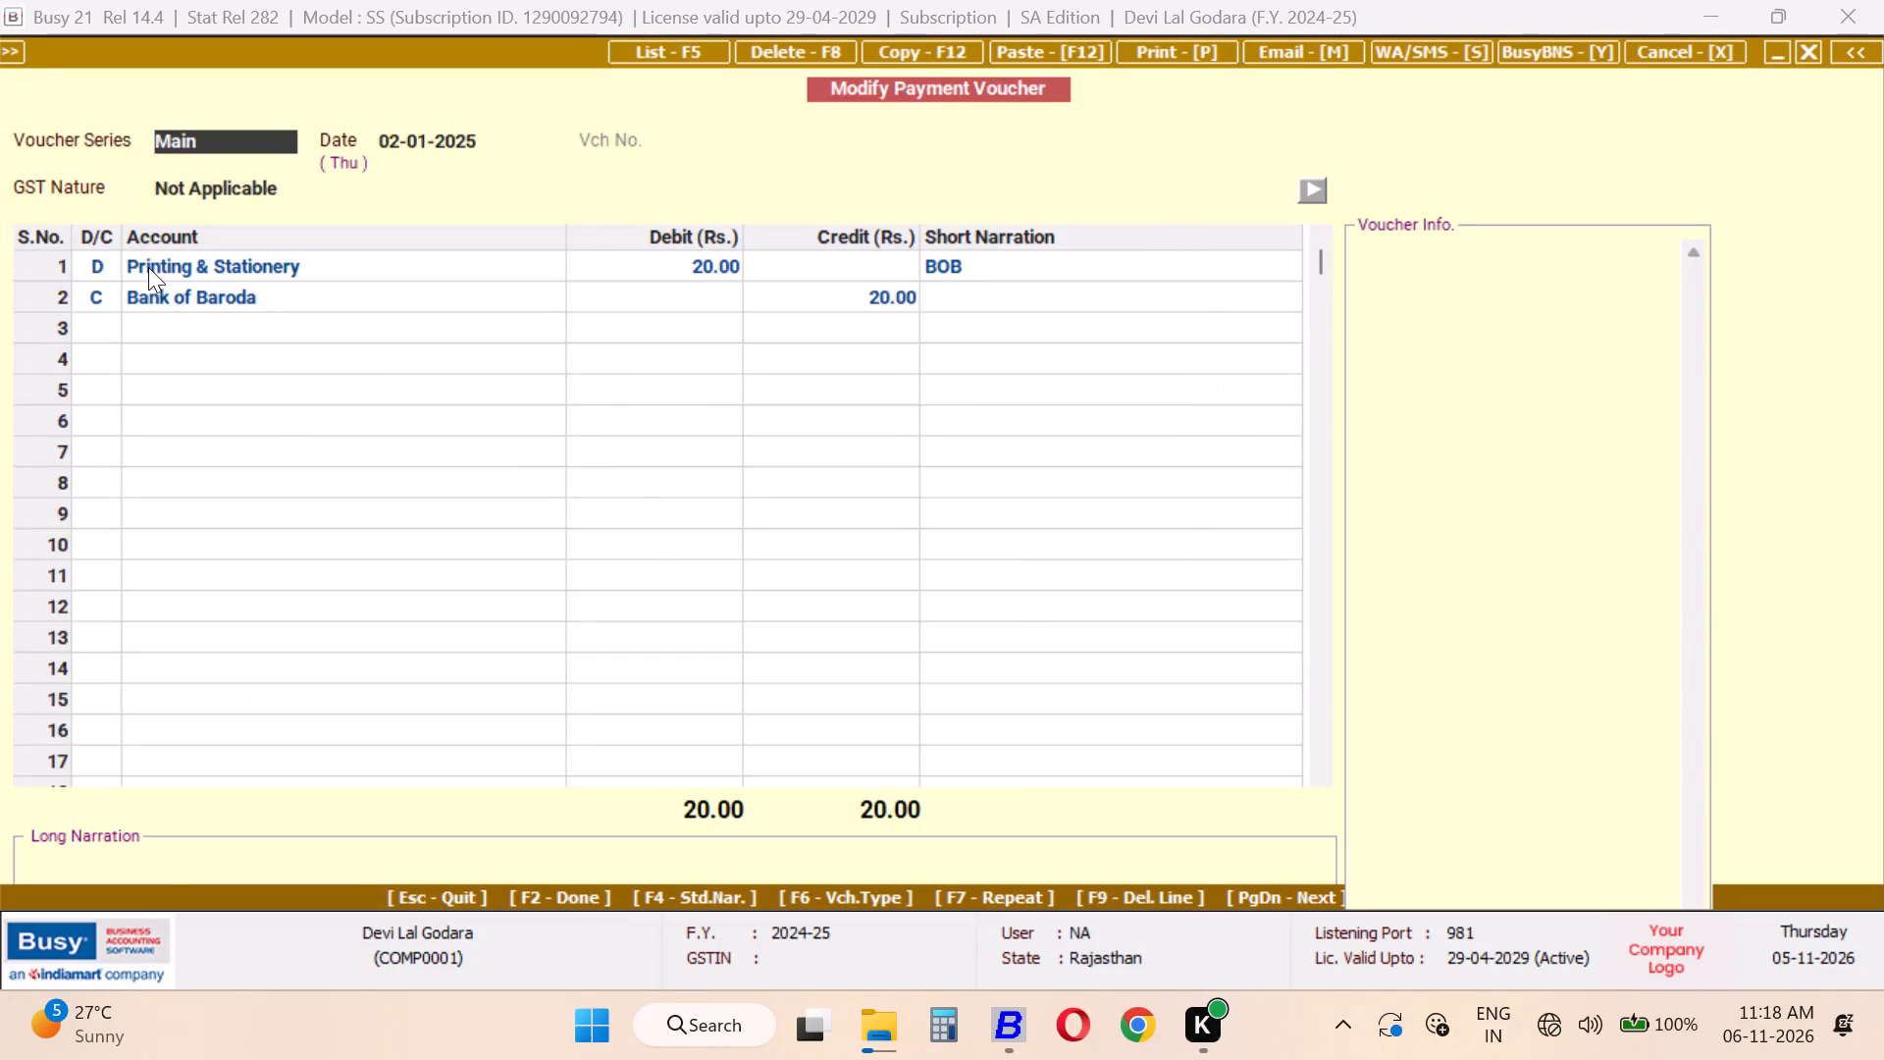
Check the 02-01-2025 stationery payment voucher and return to the Day Book.
key("Escape")
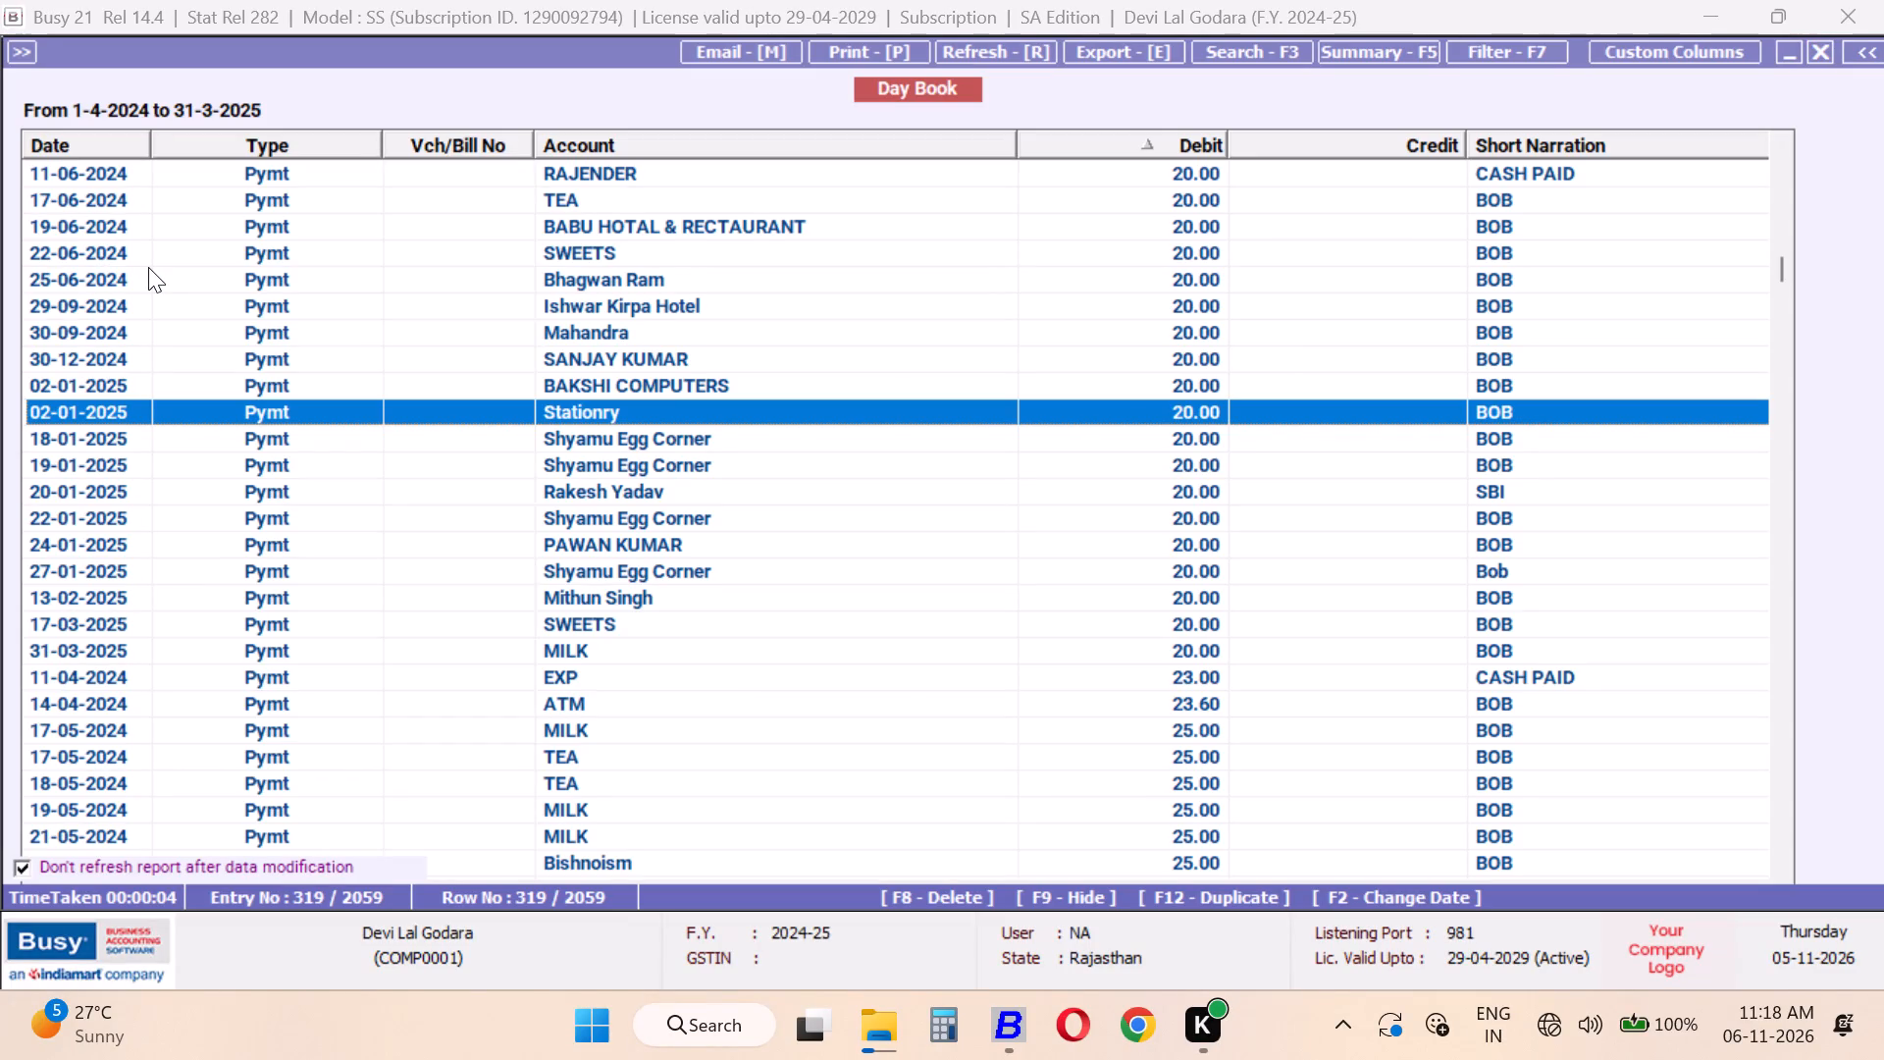
key("Return")
key("Escape")
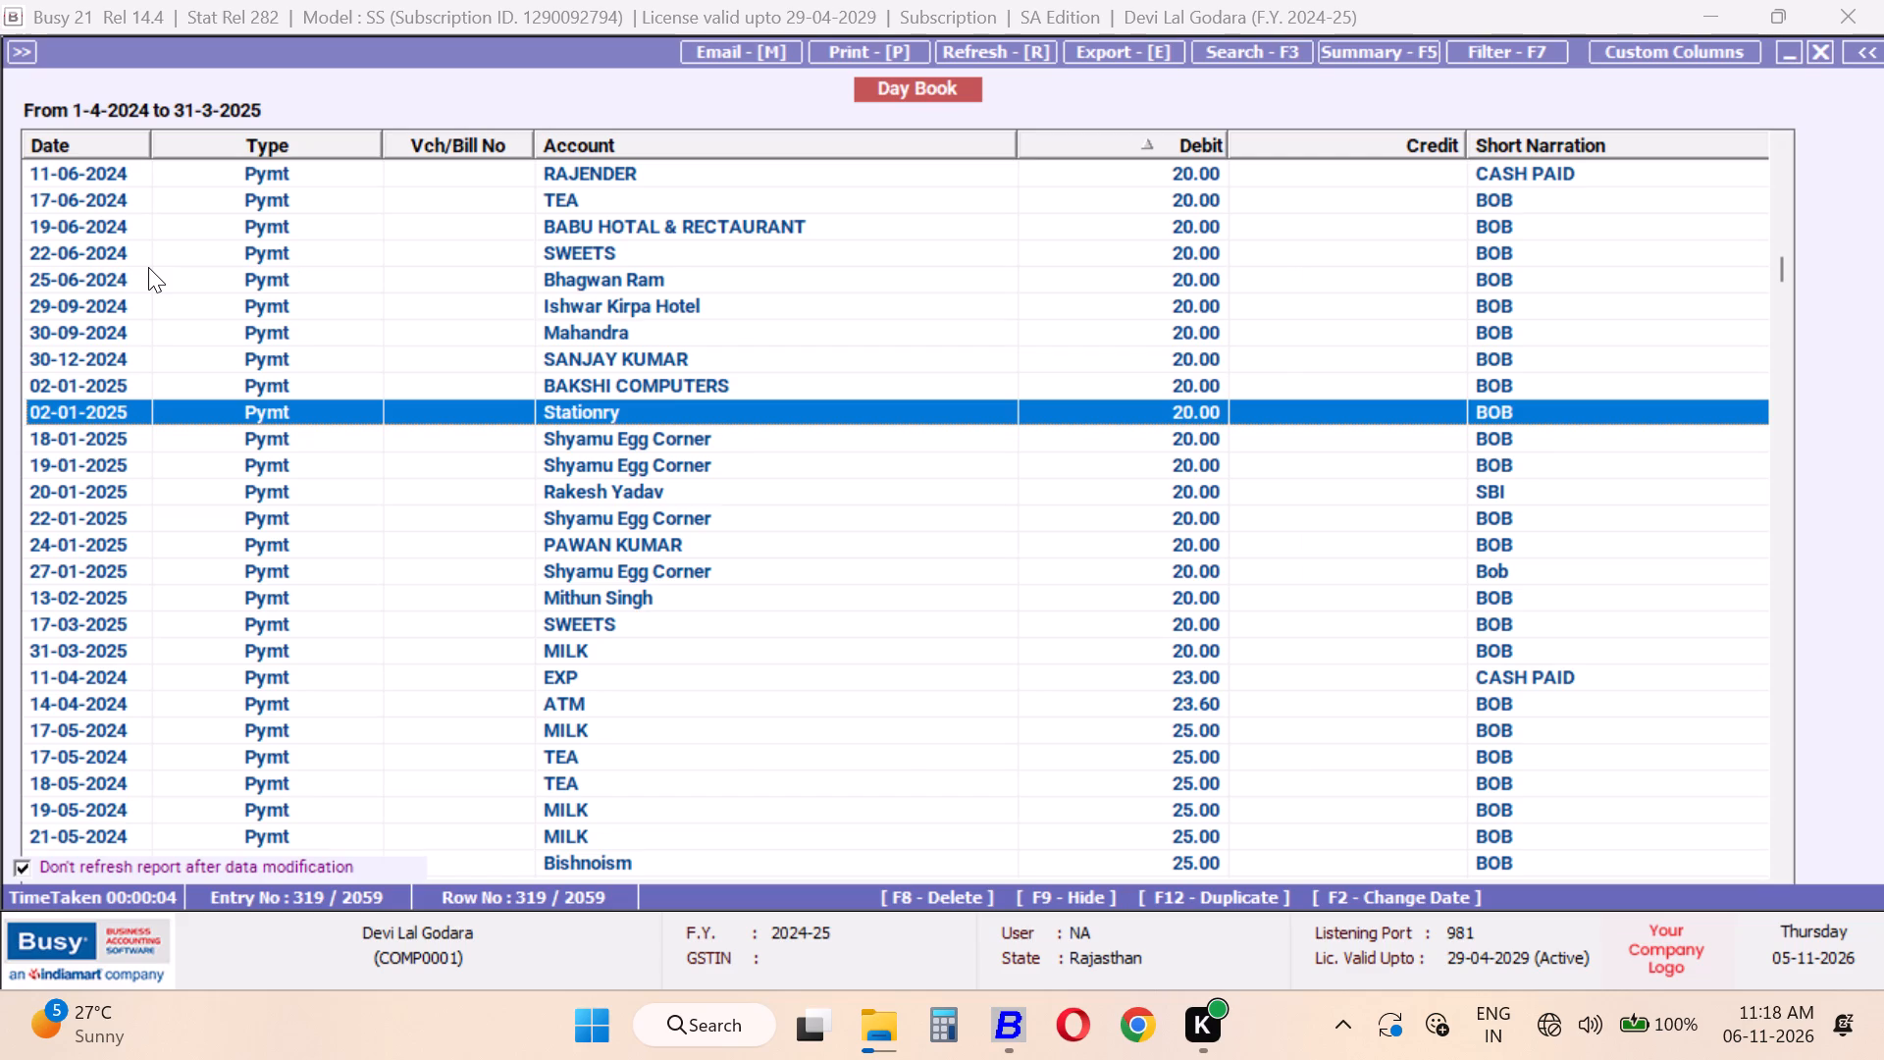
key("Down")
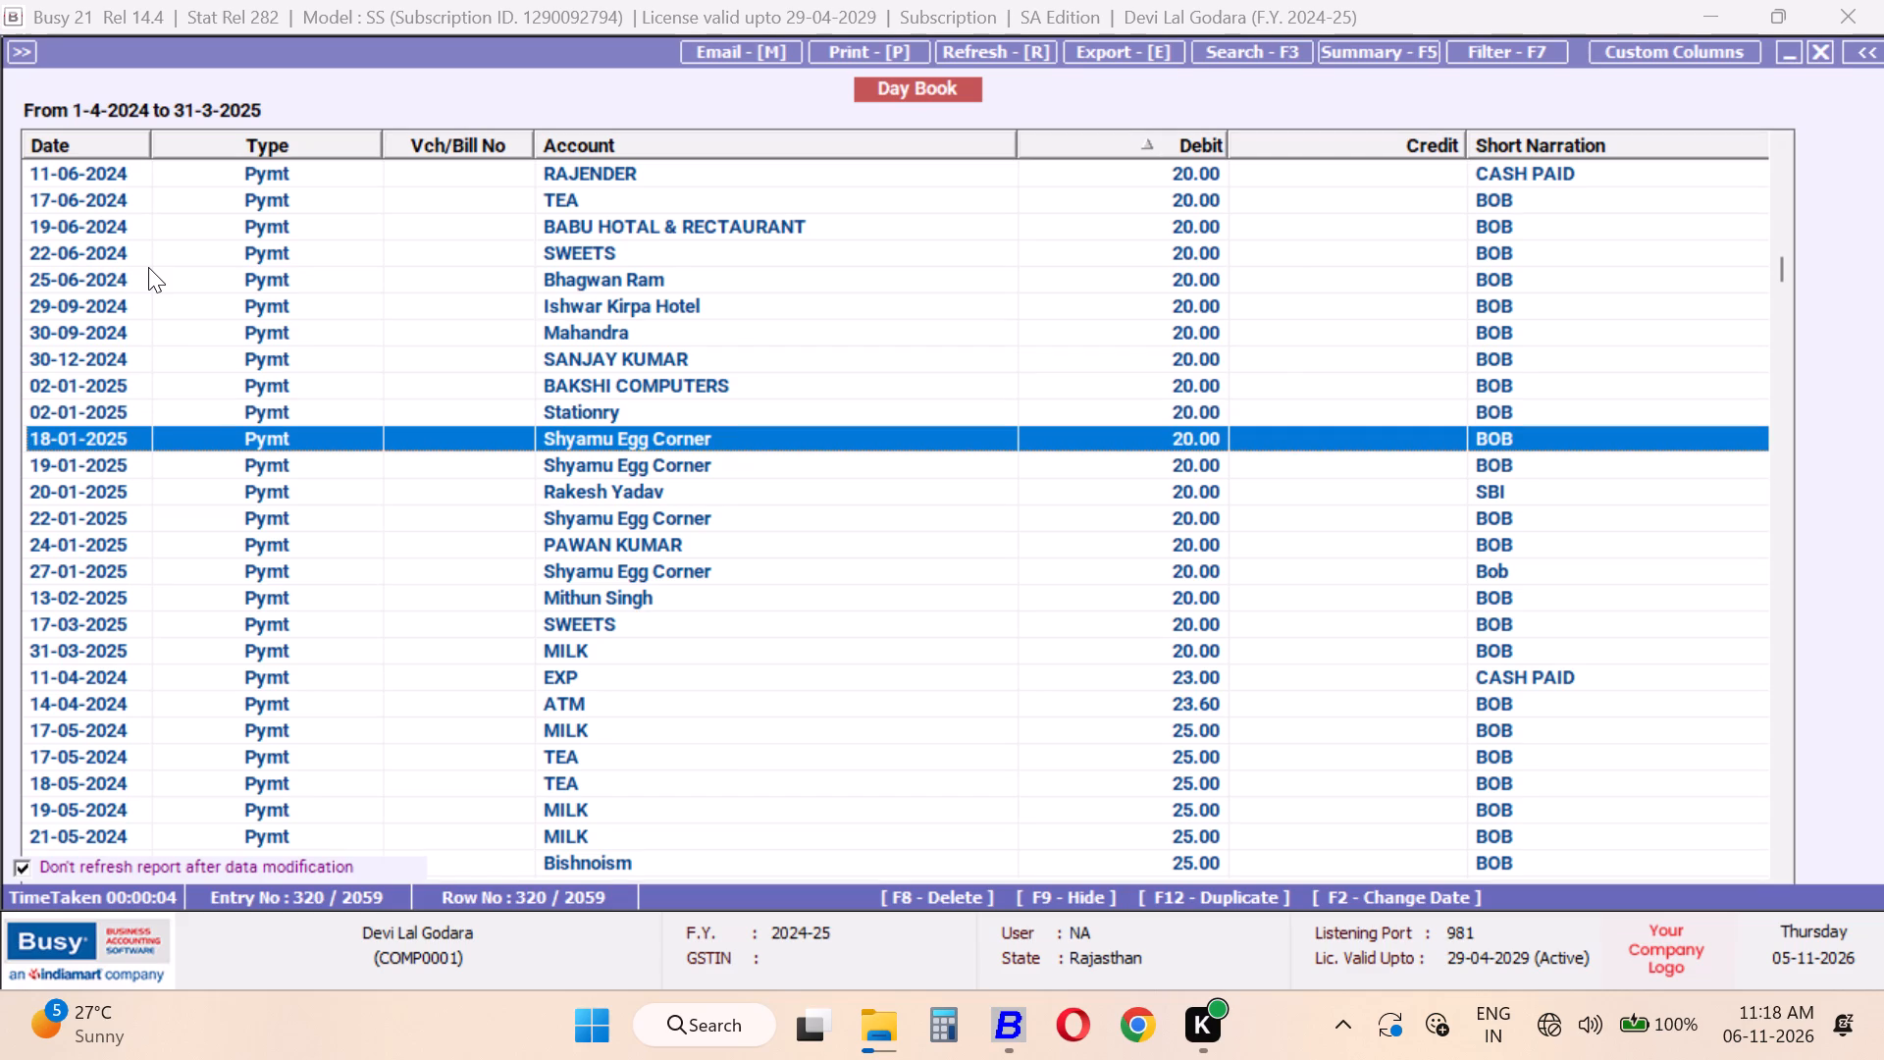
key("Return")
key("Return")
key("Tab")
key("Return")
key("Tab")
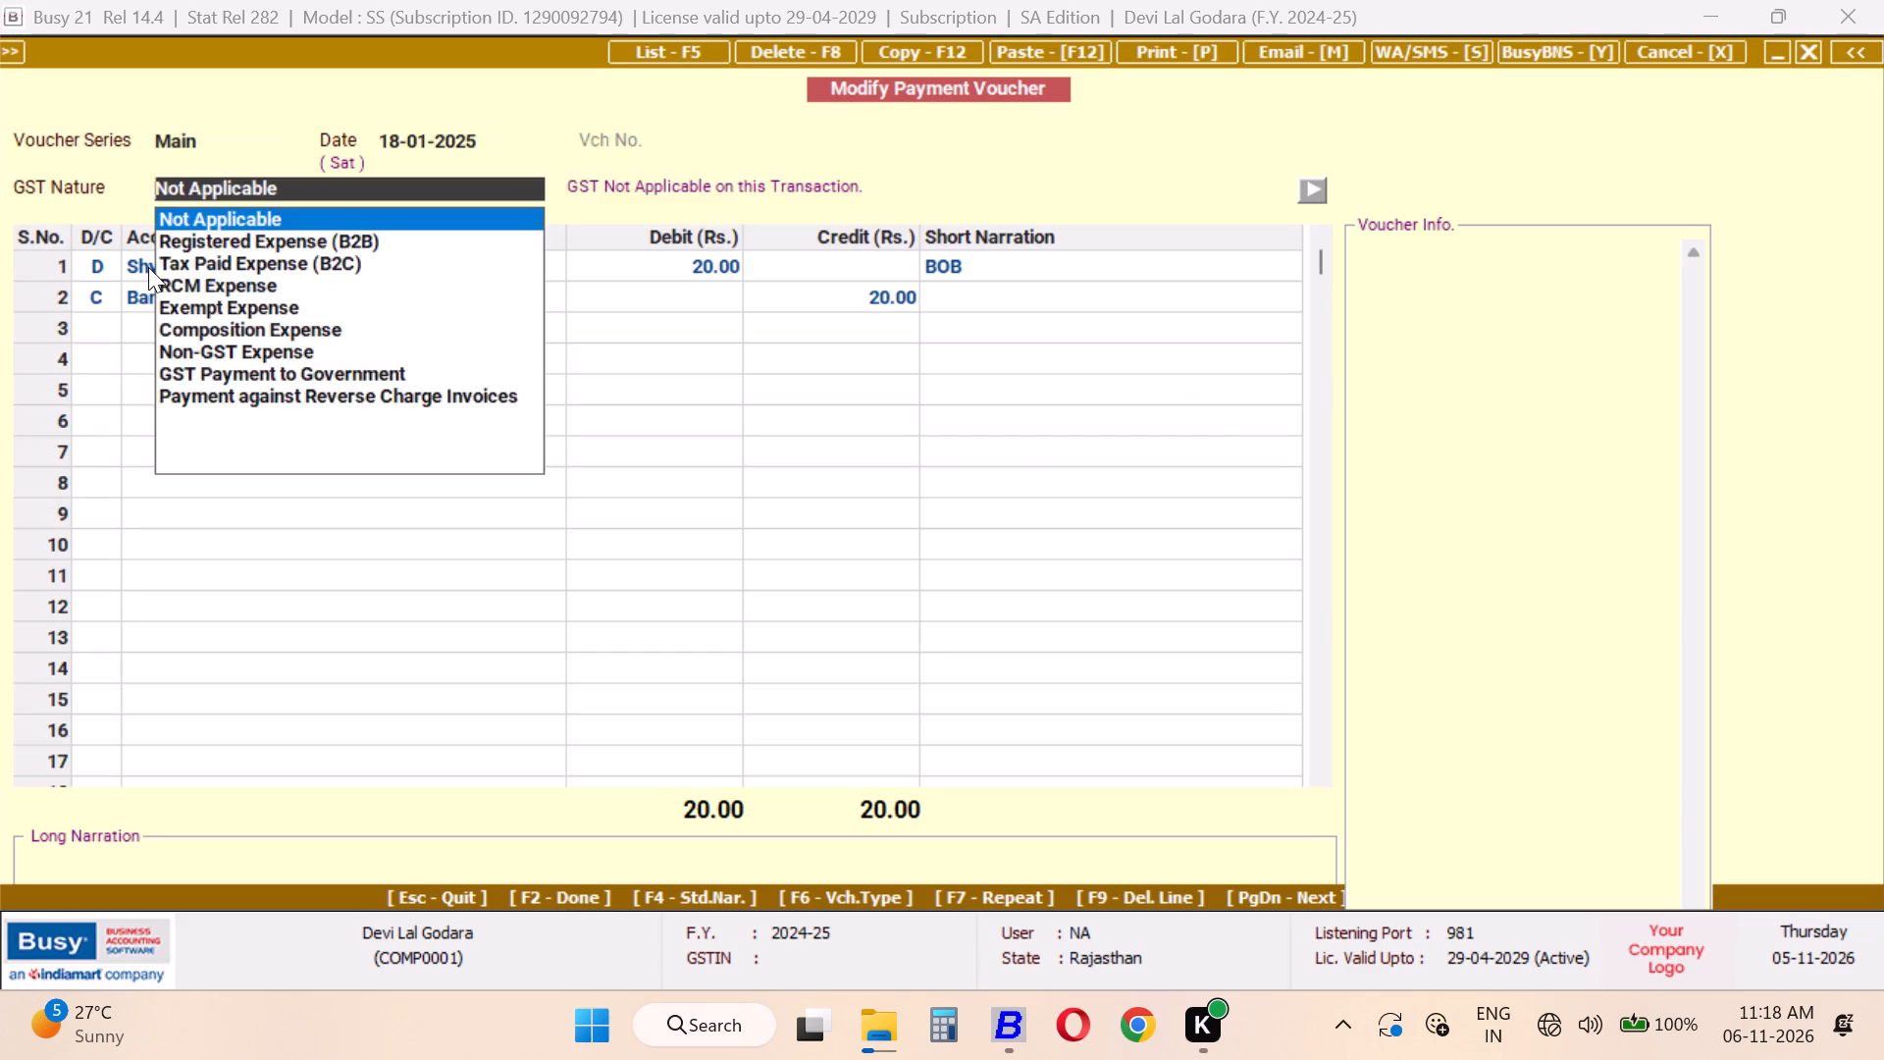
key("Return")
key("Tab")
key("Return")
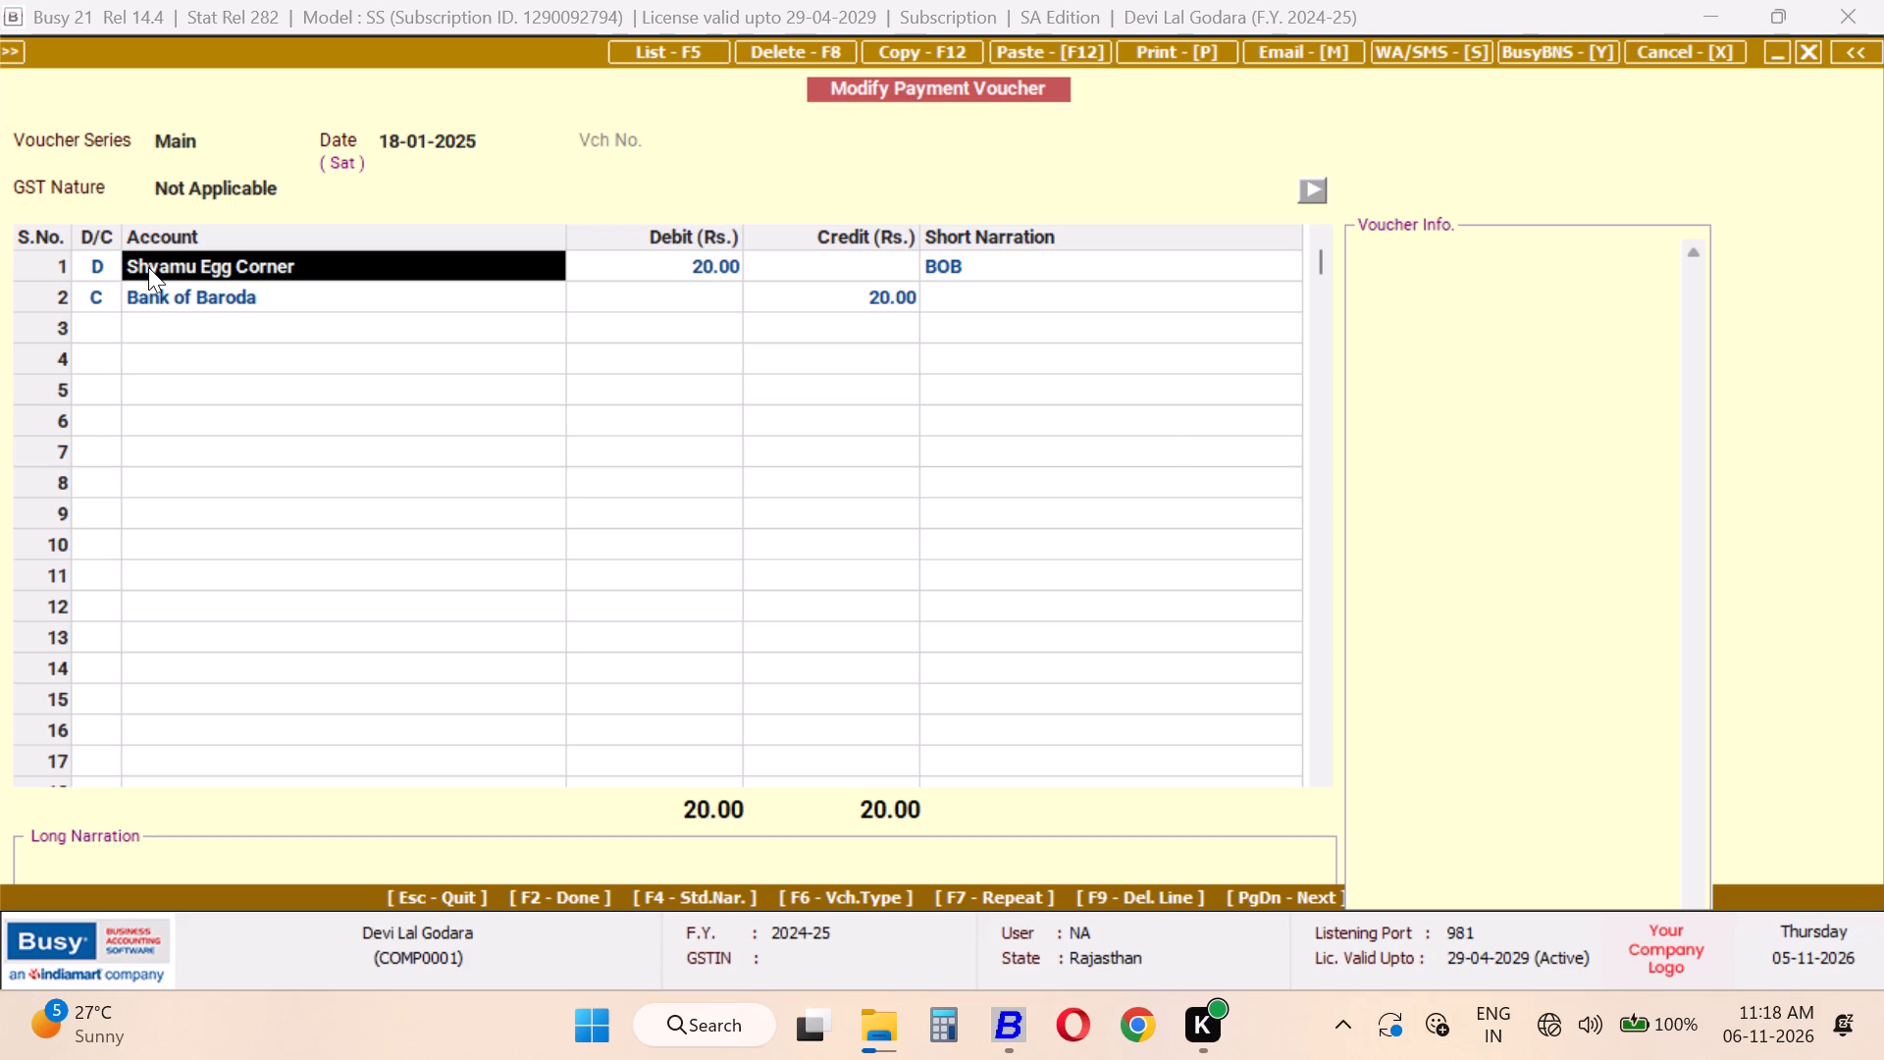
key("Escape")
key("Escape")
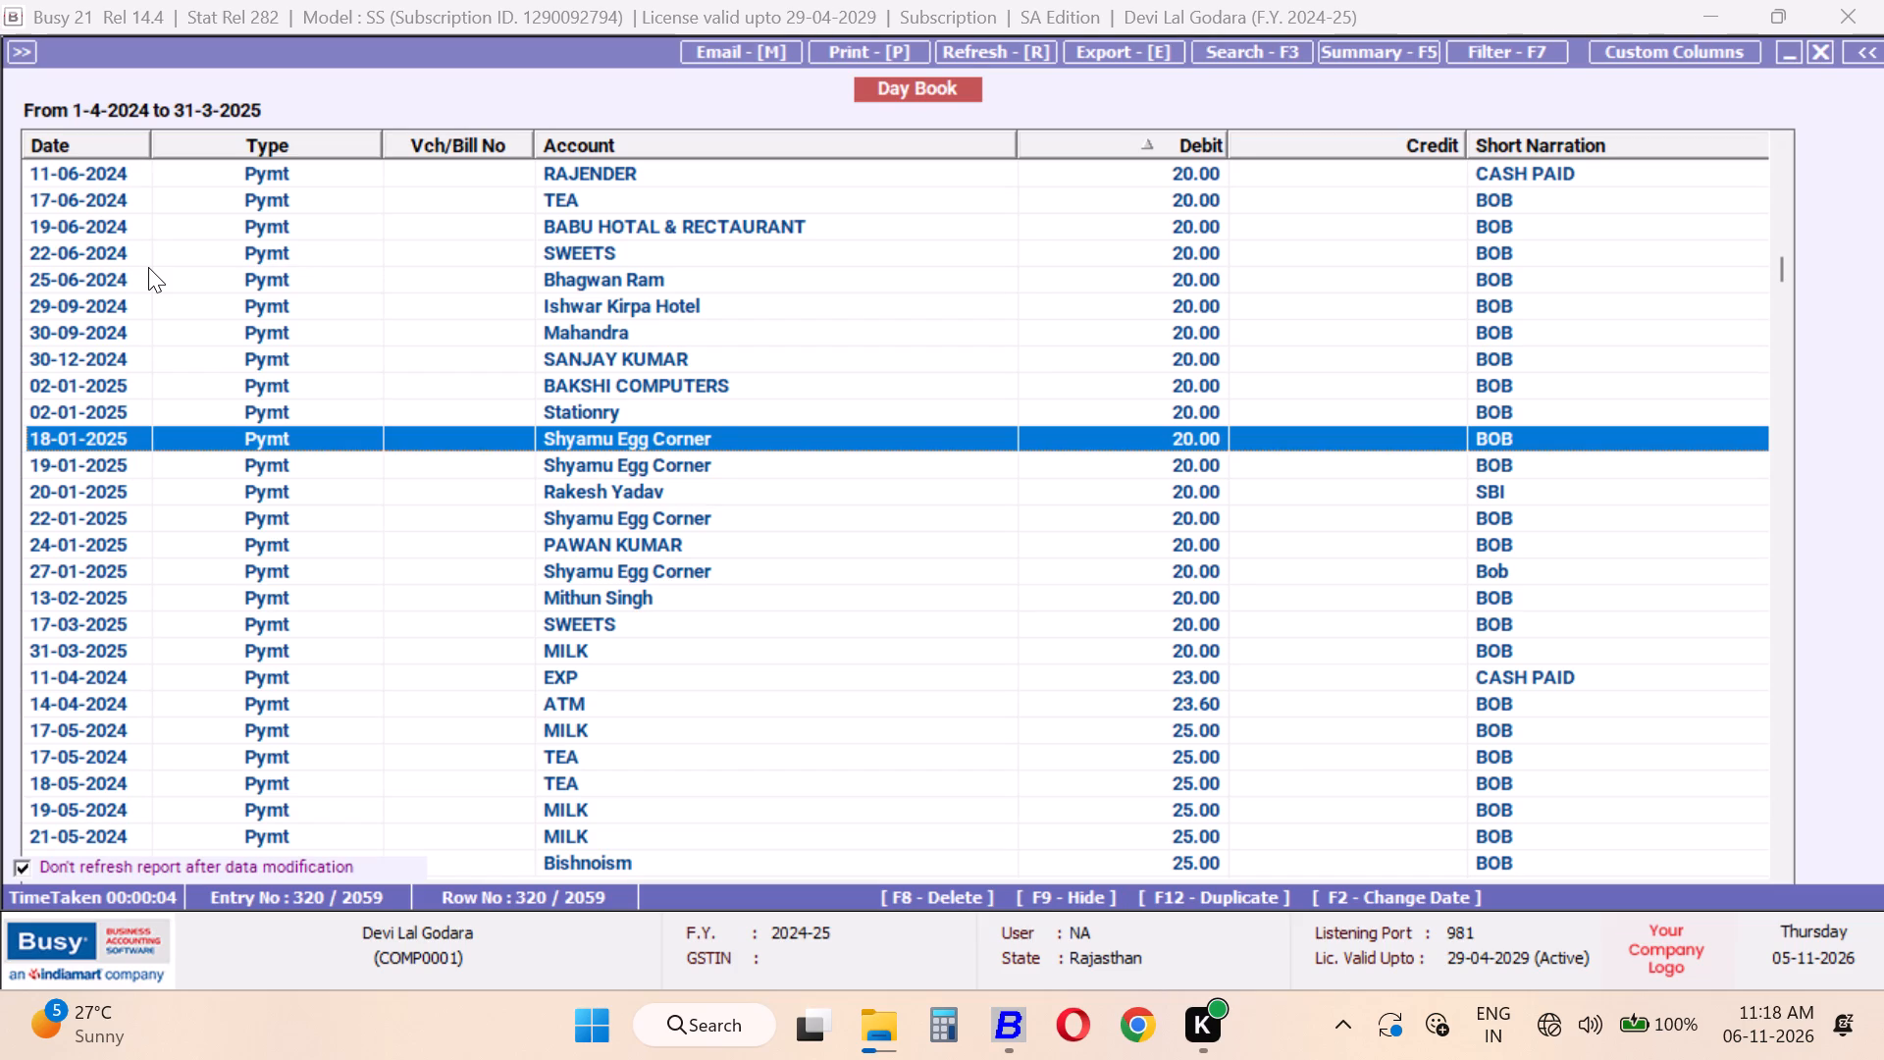
Change the debit account of the 18-01-2025 Shyamu Egg Corner payment of 20.00 to FOOD and save the voucher.
key("Down")
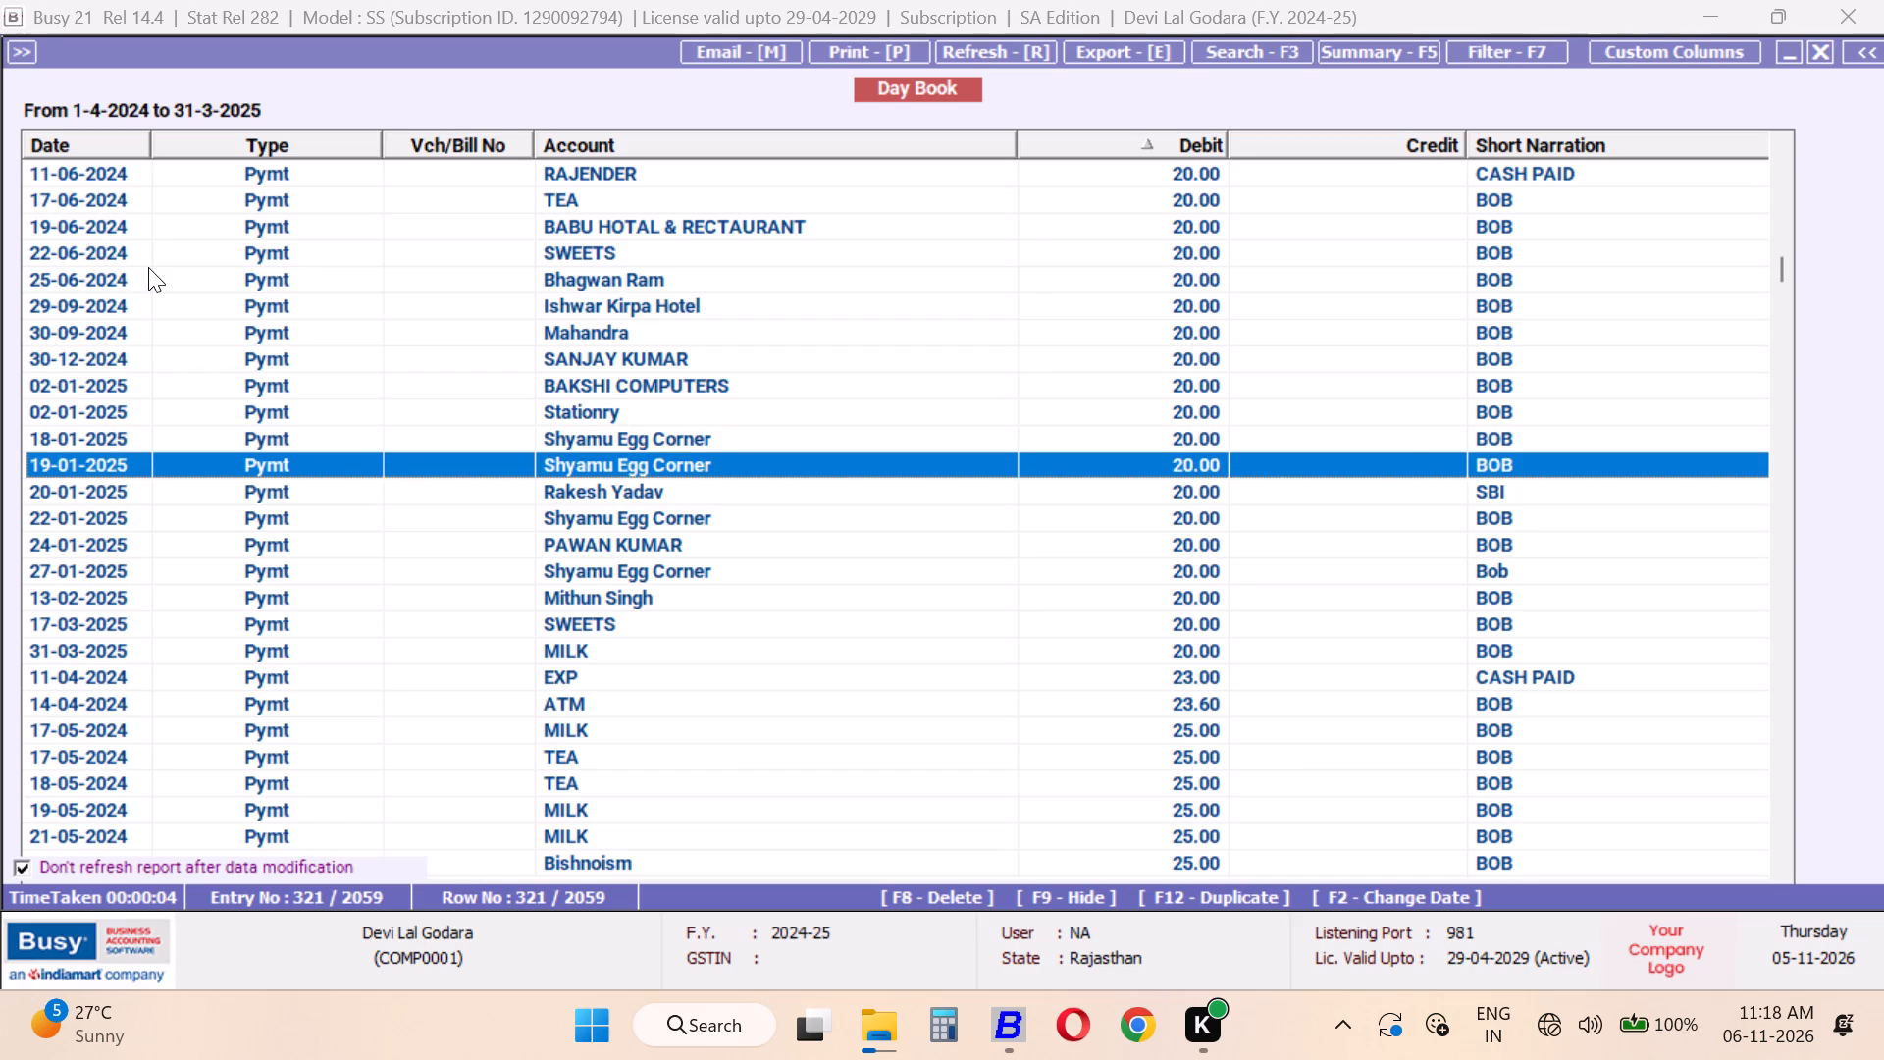
key("Up")
key("Return")
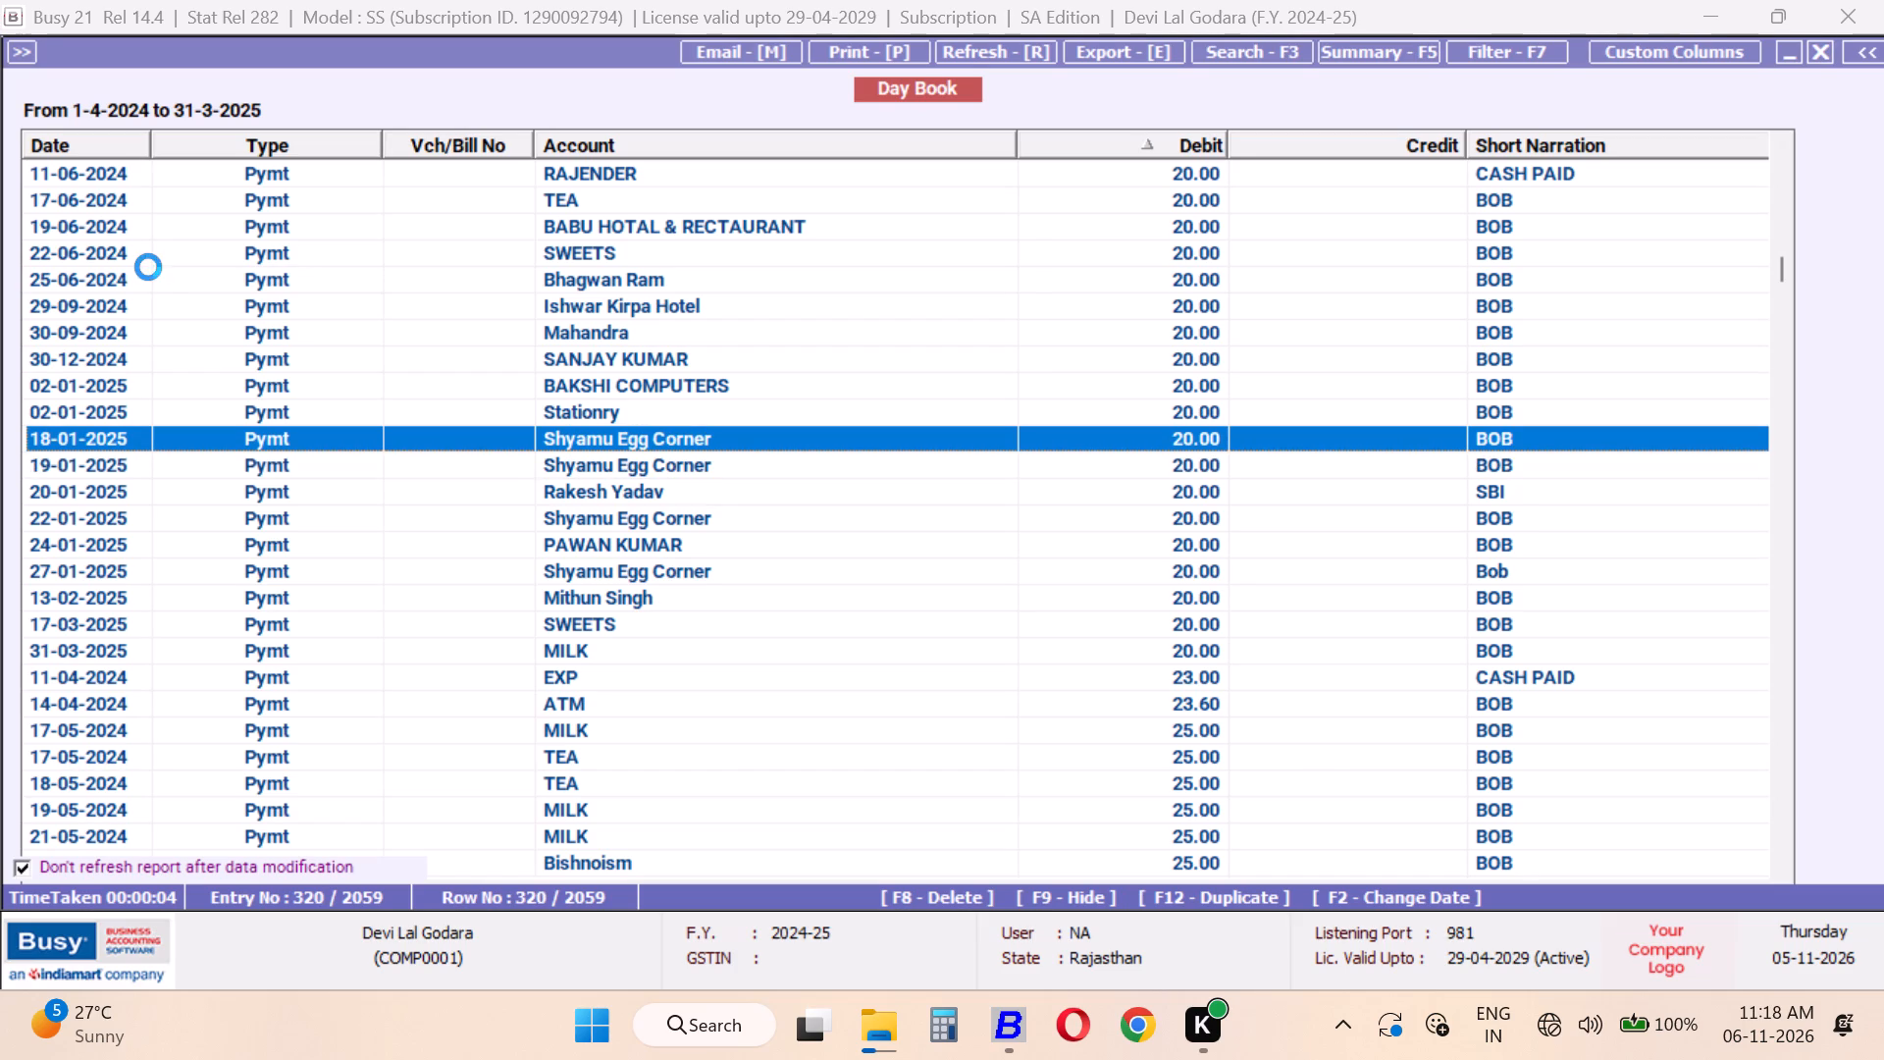
key("Return")
key("Tab")
key("Return")
key("Tab")
key("Return")
key("Tab")
key("Return")
key("f")
key("f")
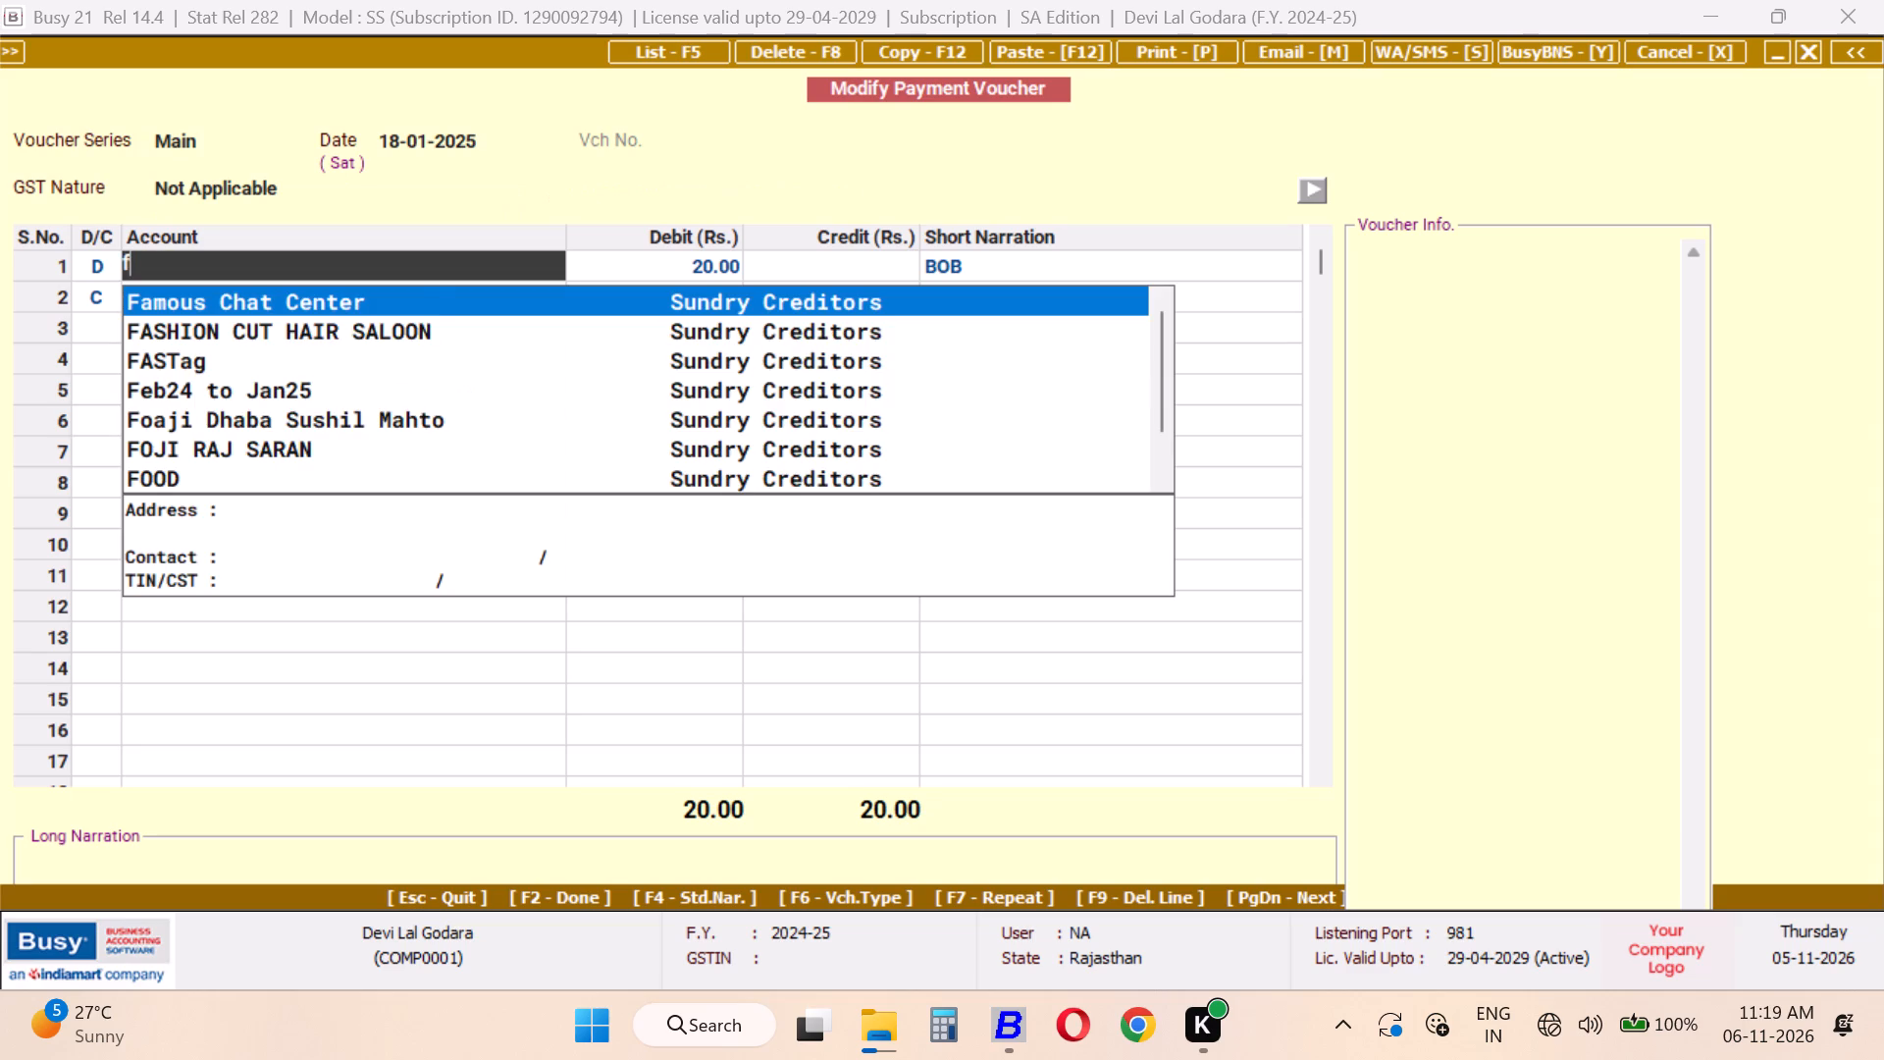
type("OO")
key("Return")
key("Return")
key("Return")
key("Return")
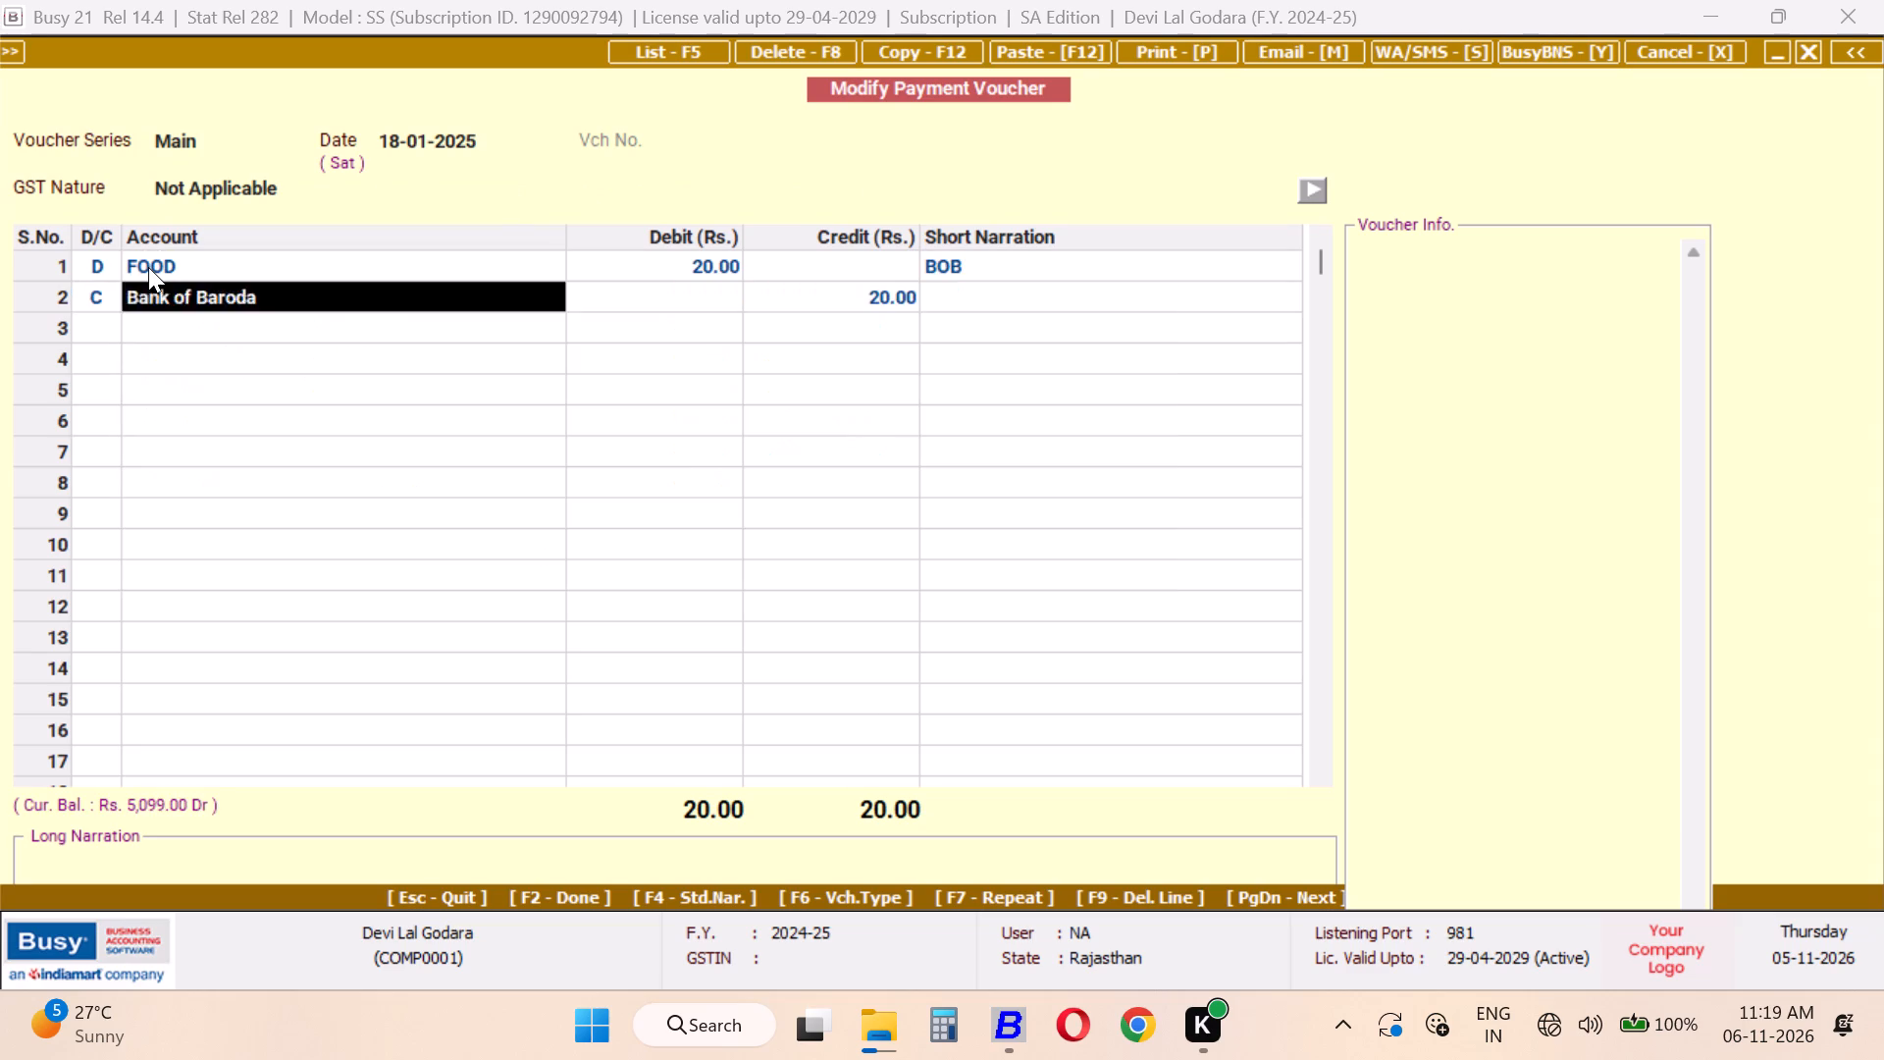
key("Return")
key("Return")
key("Return")
key("Tab")
key("Return")
key("Tab")
key("Tab")
key("Return")
Change the debit account of the 19-01-2025 Shyamu Egg Corner payment of 20.00 to FOOD and save the voucher.
key("Down")
key("Return")
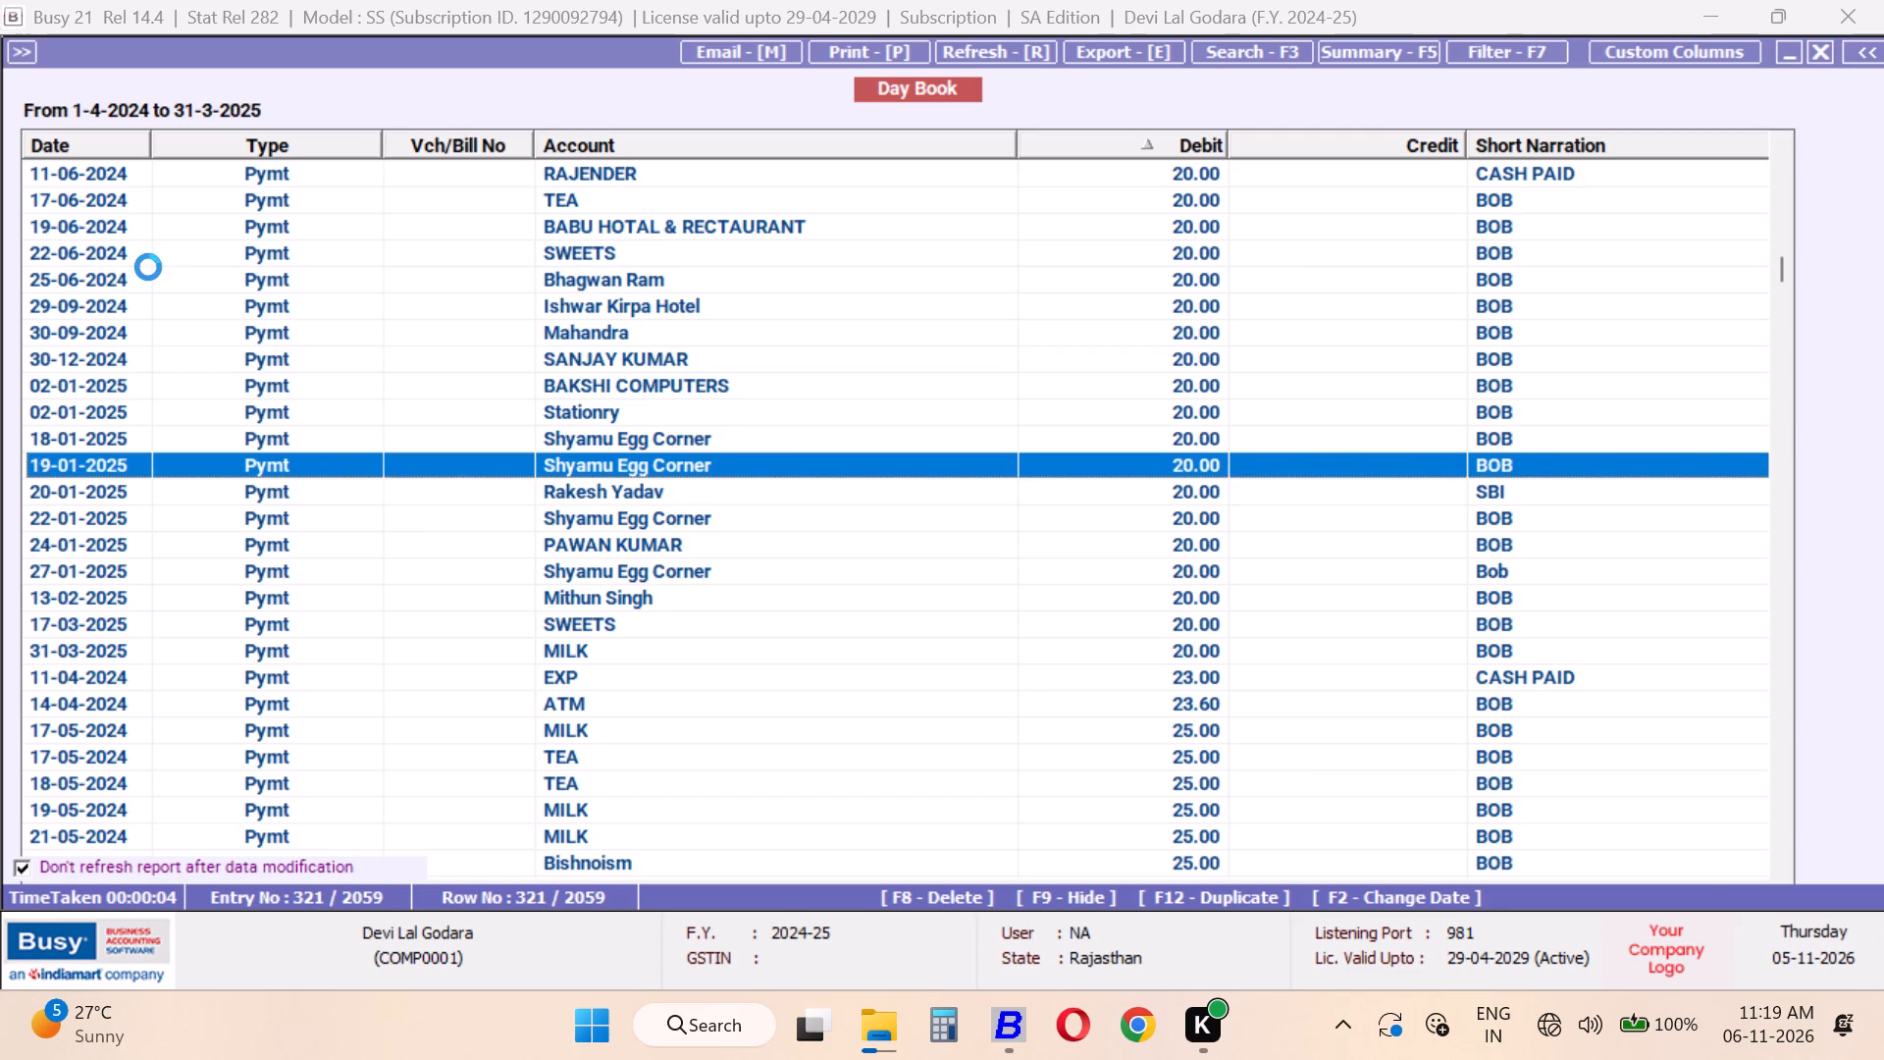
key("Return")
key("Tab")
key("Return")
key("Tab")
key("Return")
key("Tab")
key("Return")
type("FOO")
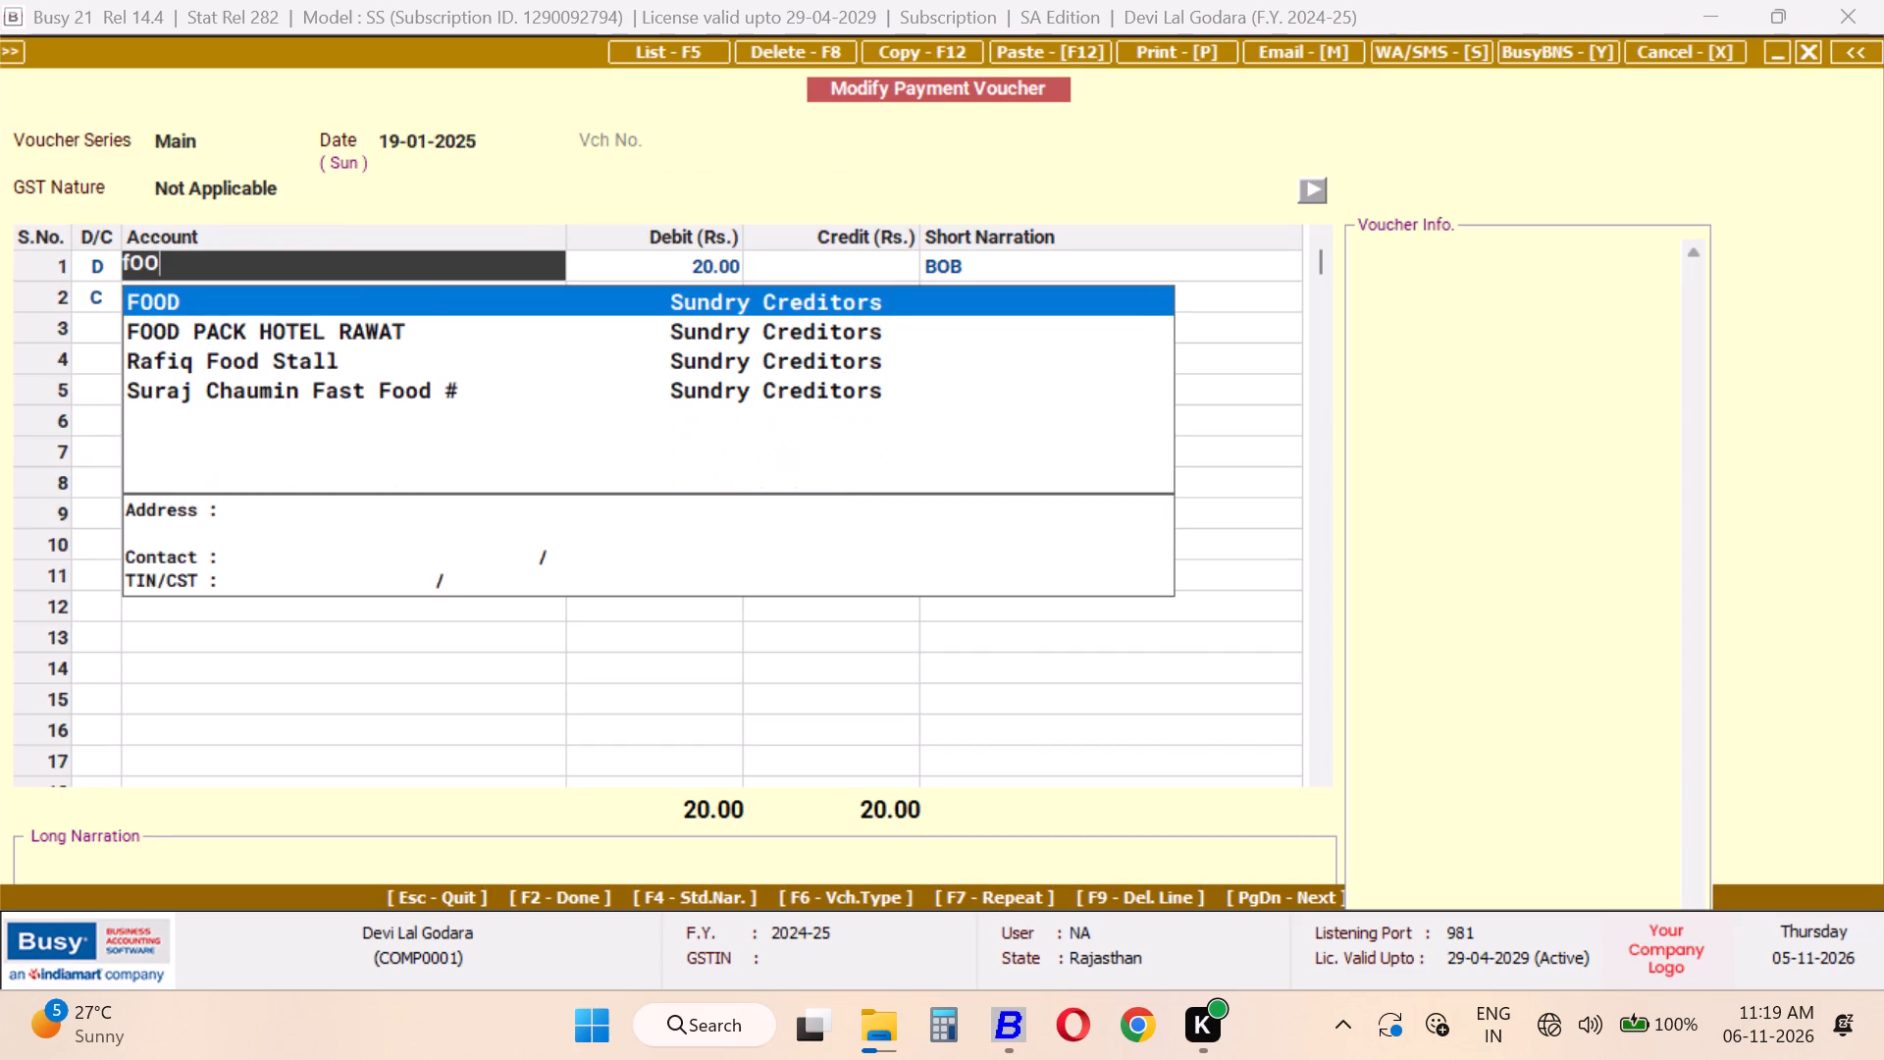
key("Return")
key("Return")
key("Return")
key("Return")
key("Return")
key("Return")
key("Return")
key("Tab")
key("Return")
key("Tab")
key("Tab")
key("Return")
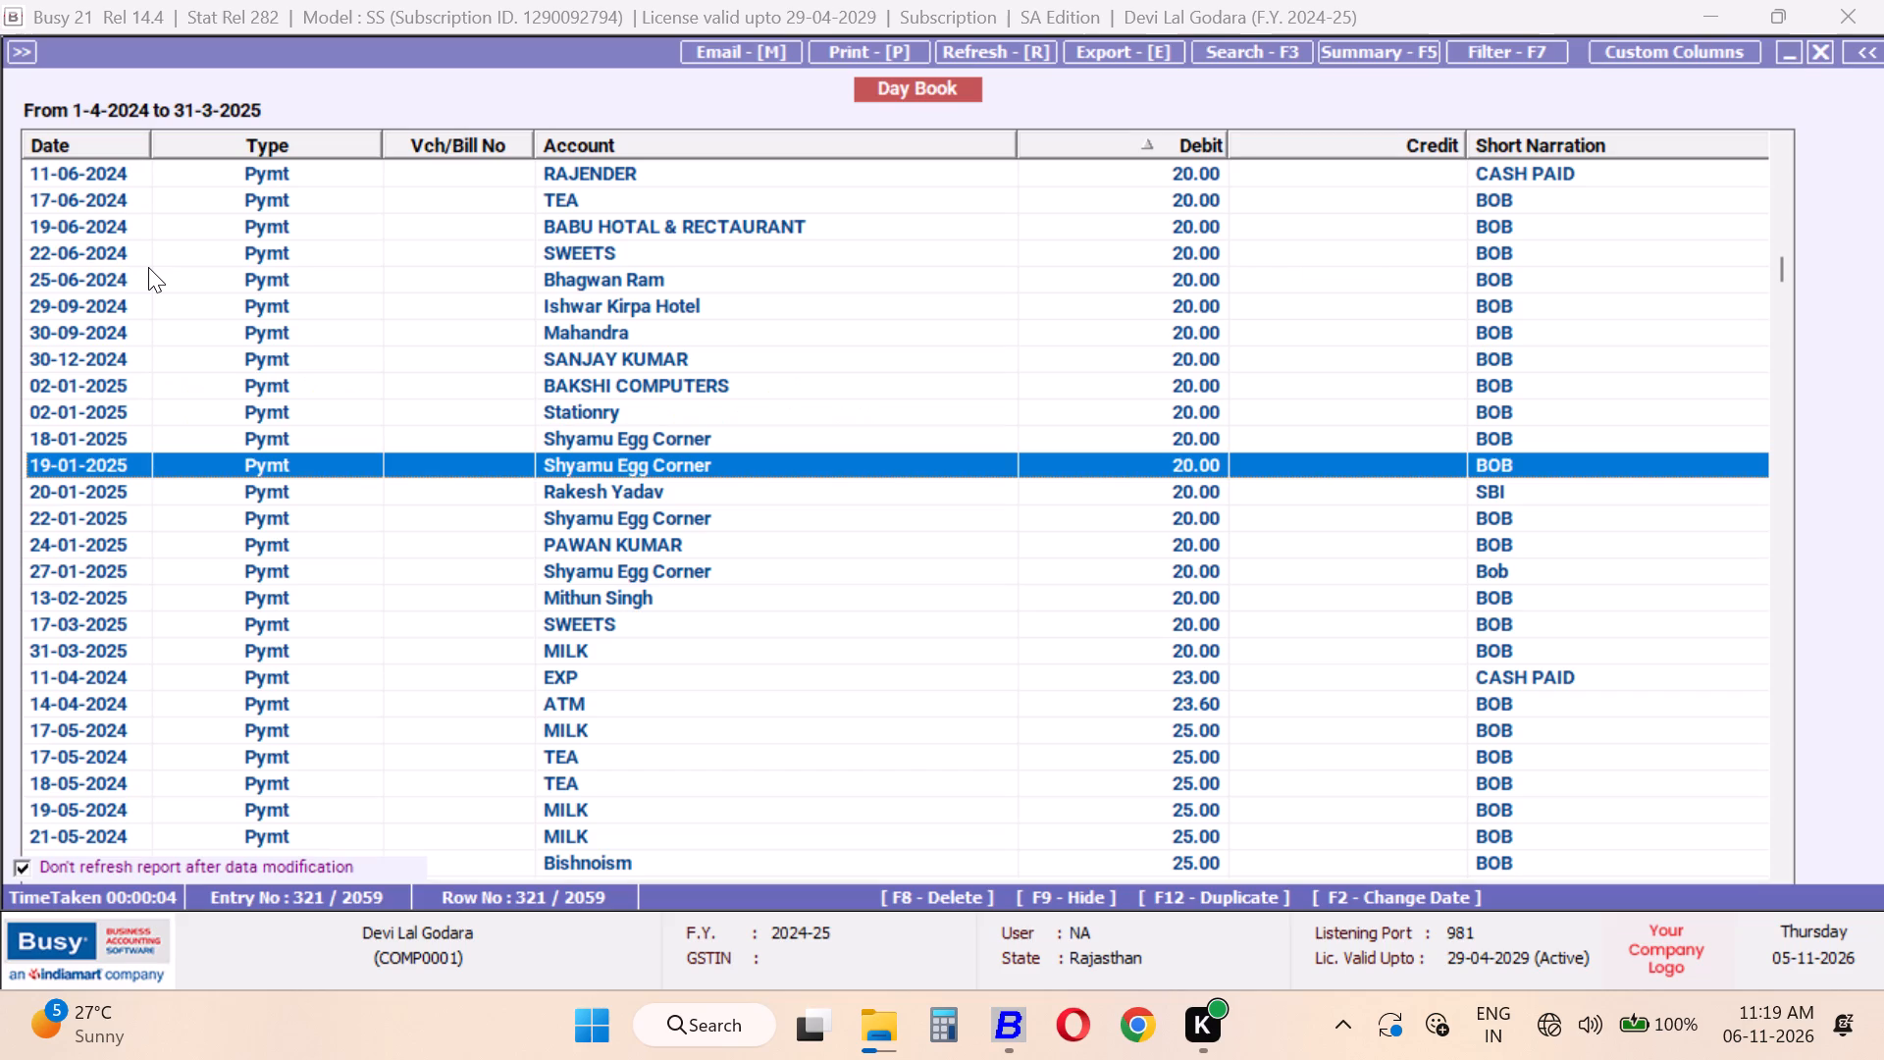
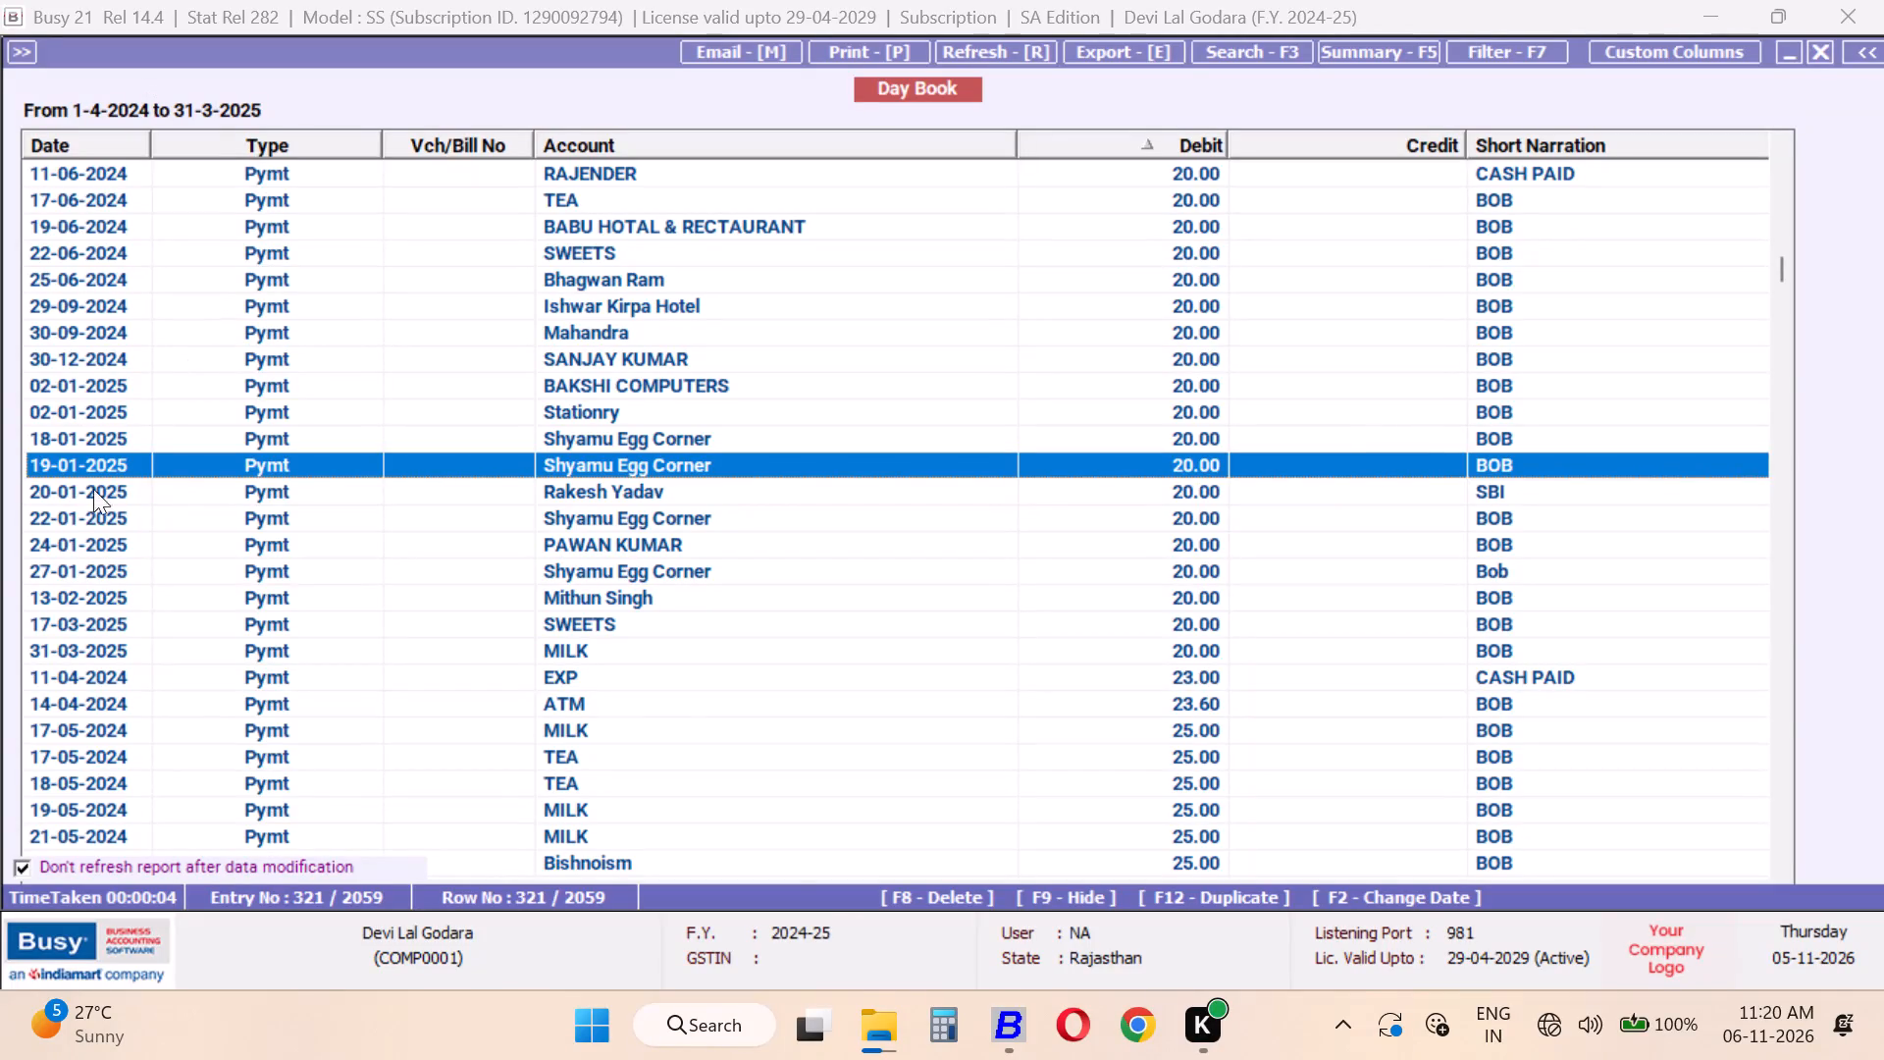
Switch to File Explorer and open the Attendance_Sheet 01-11-2026 workbook from the Download chrome folder, dismissing the activation dialog.
left_click(919, 1038)
left_click(871, 1014)
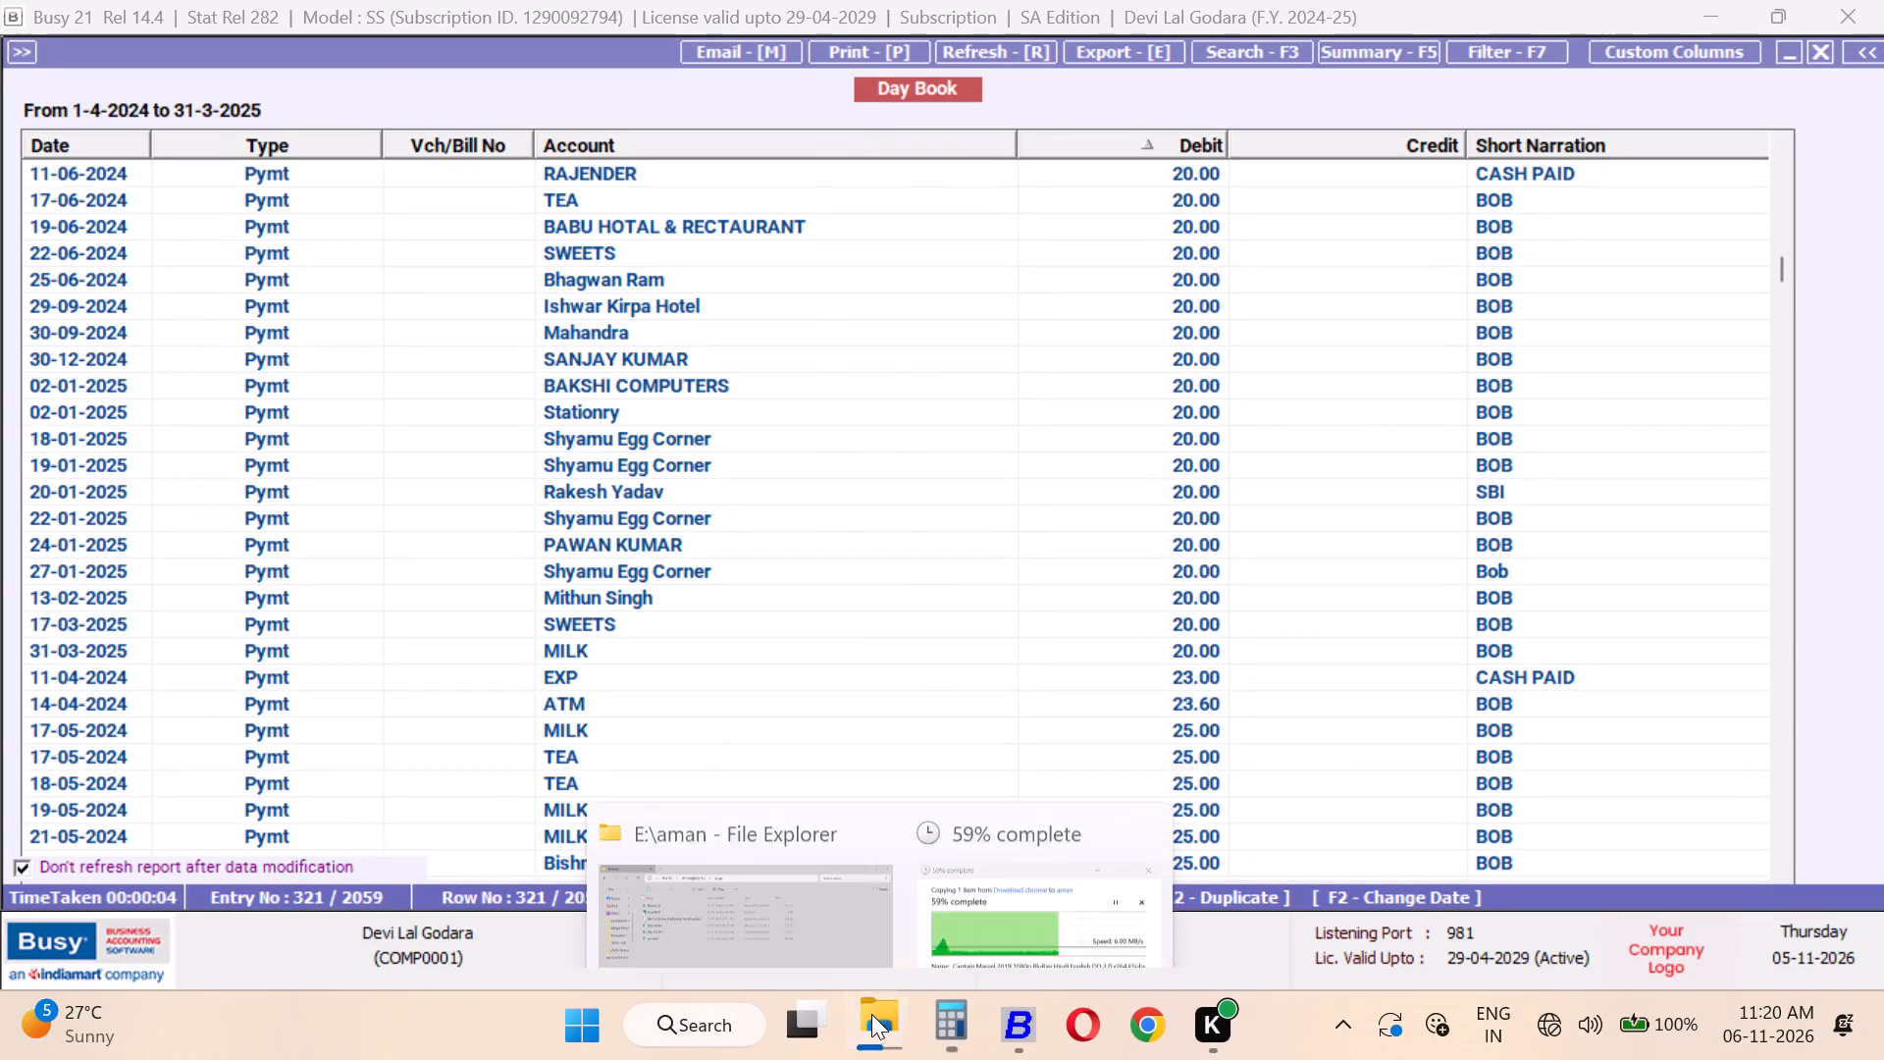
left_click(836, 89)
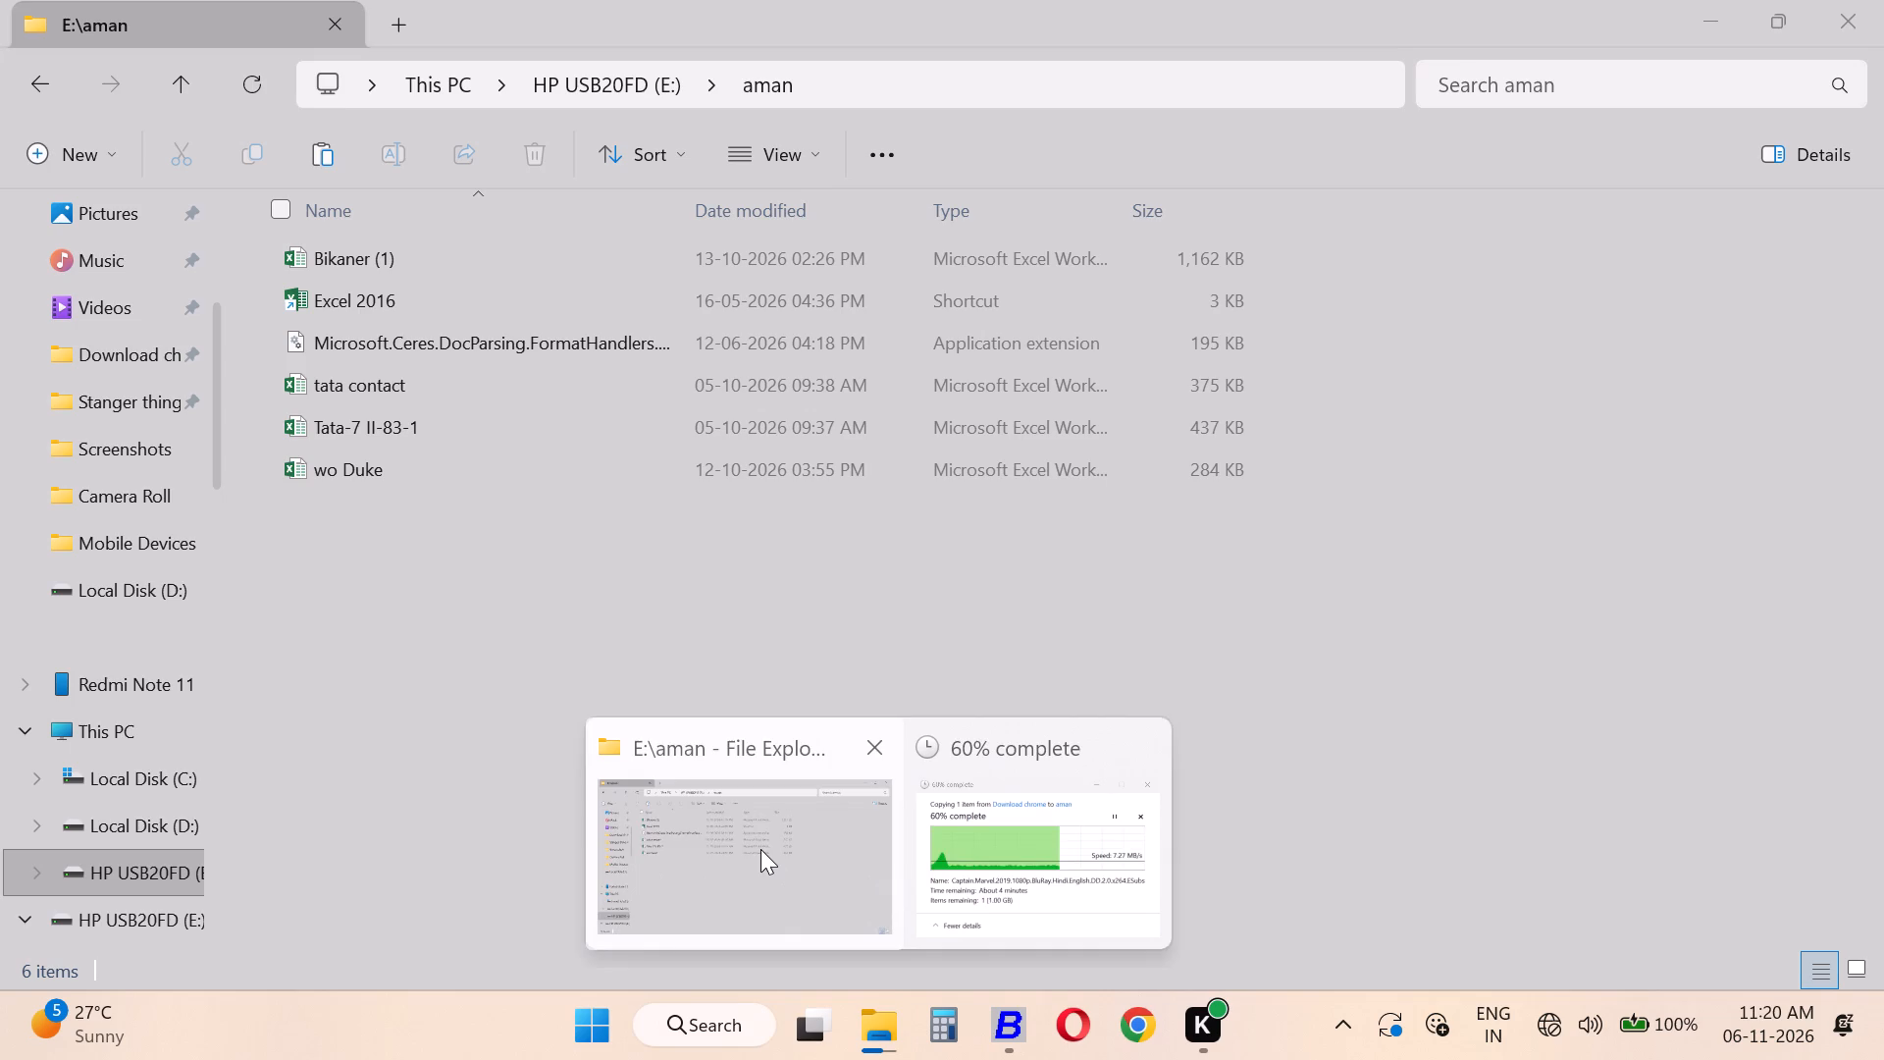
left_click(760, 849)
left_click(132, 350)
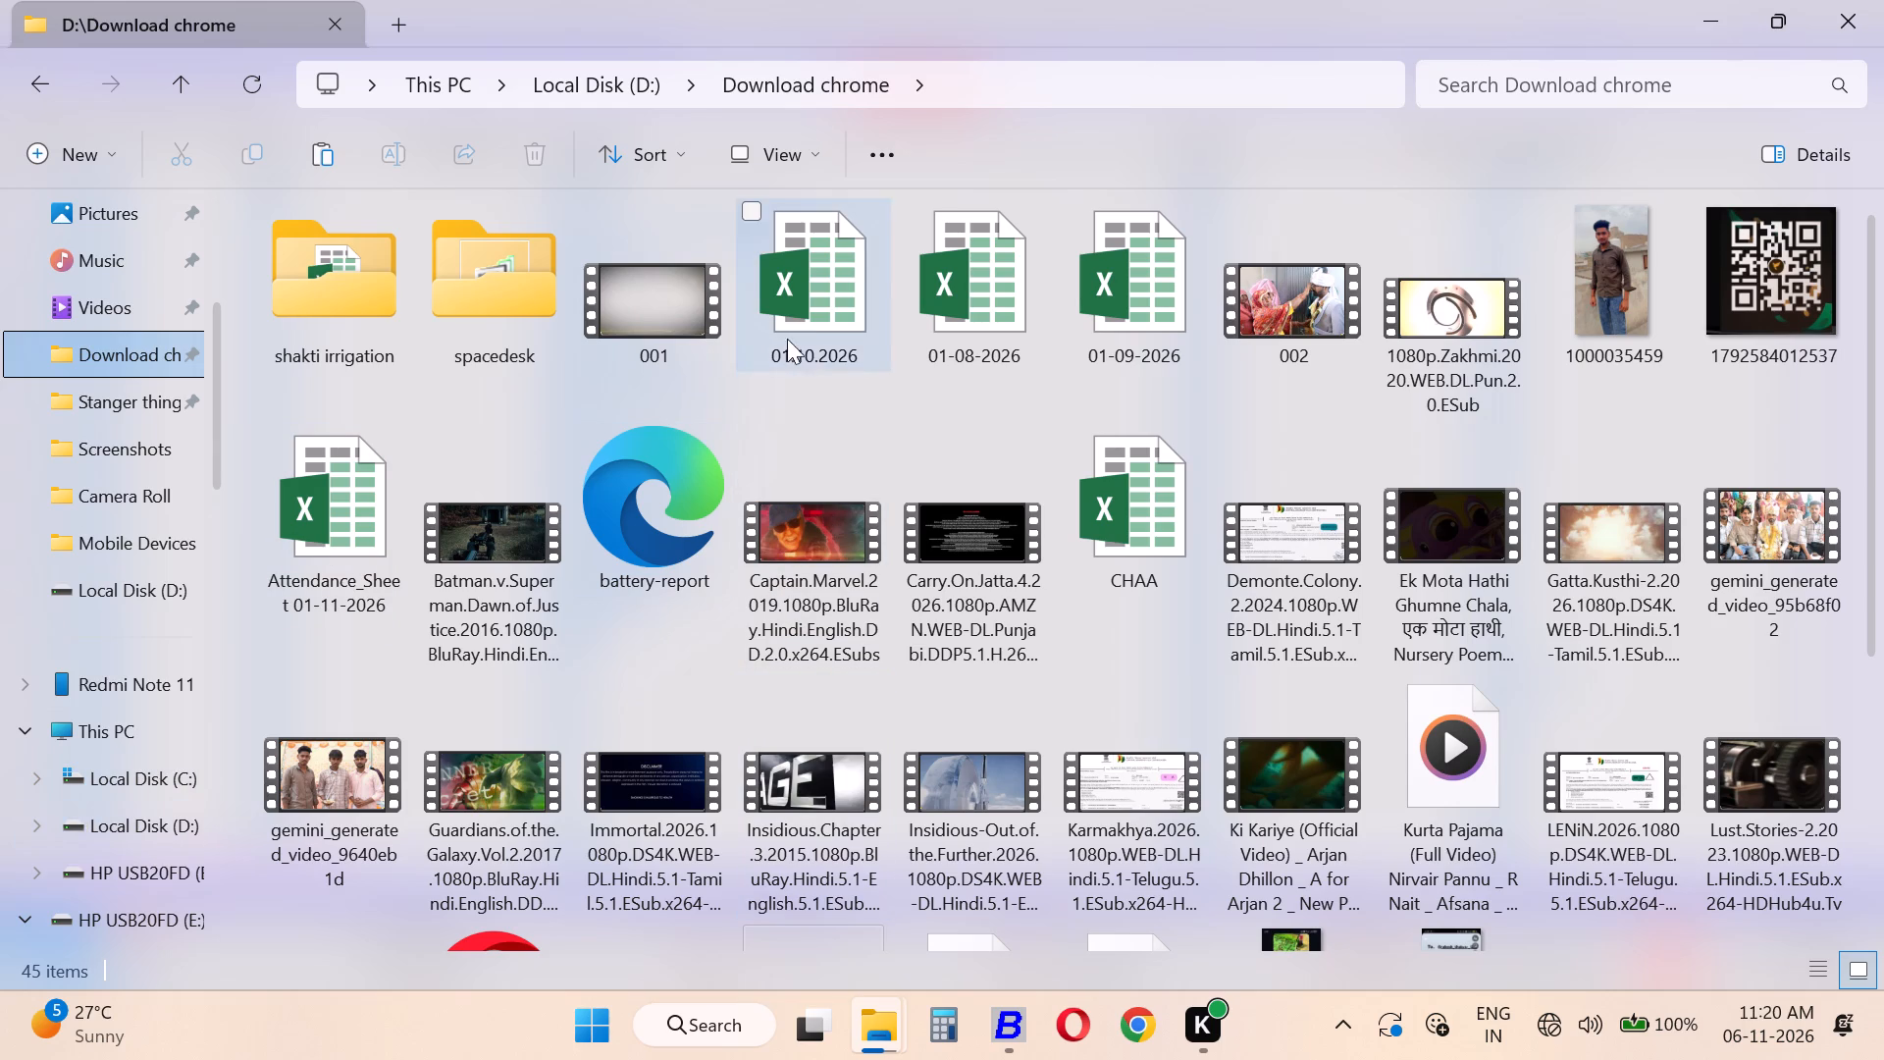
double_click(329, 497)
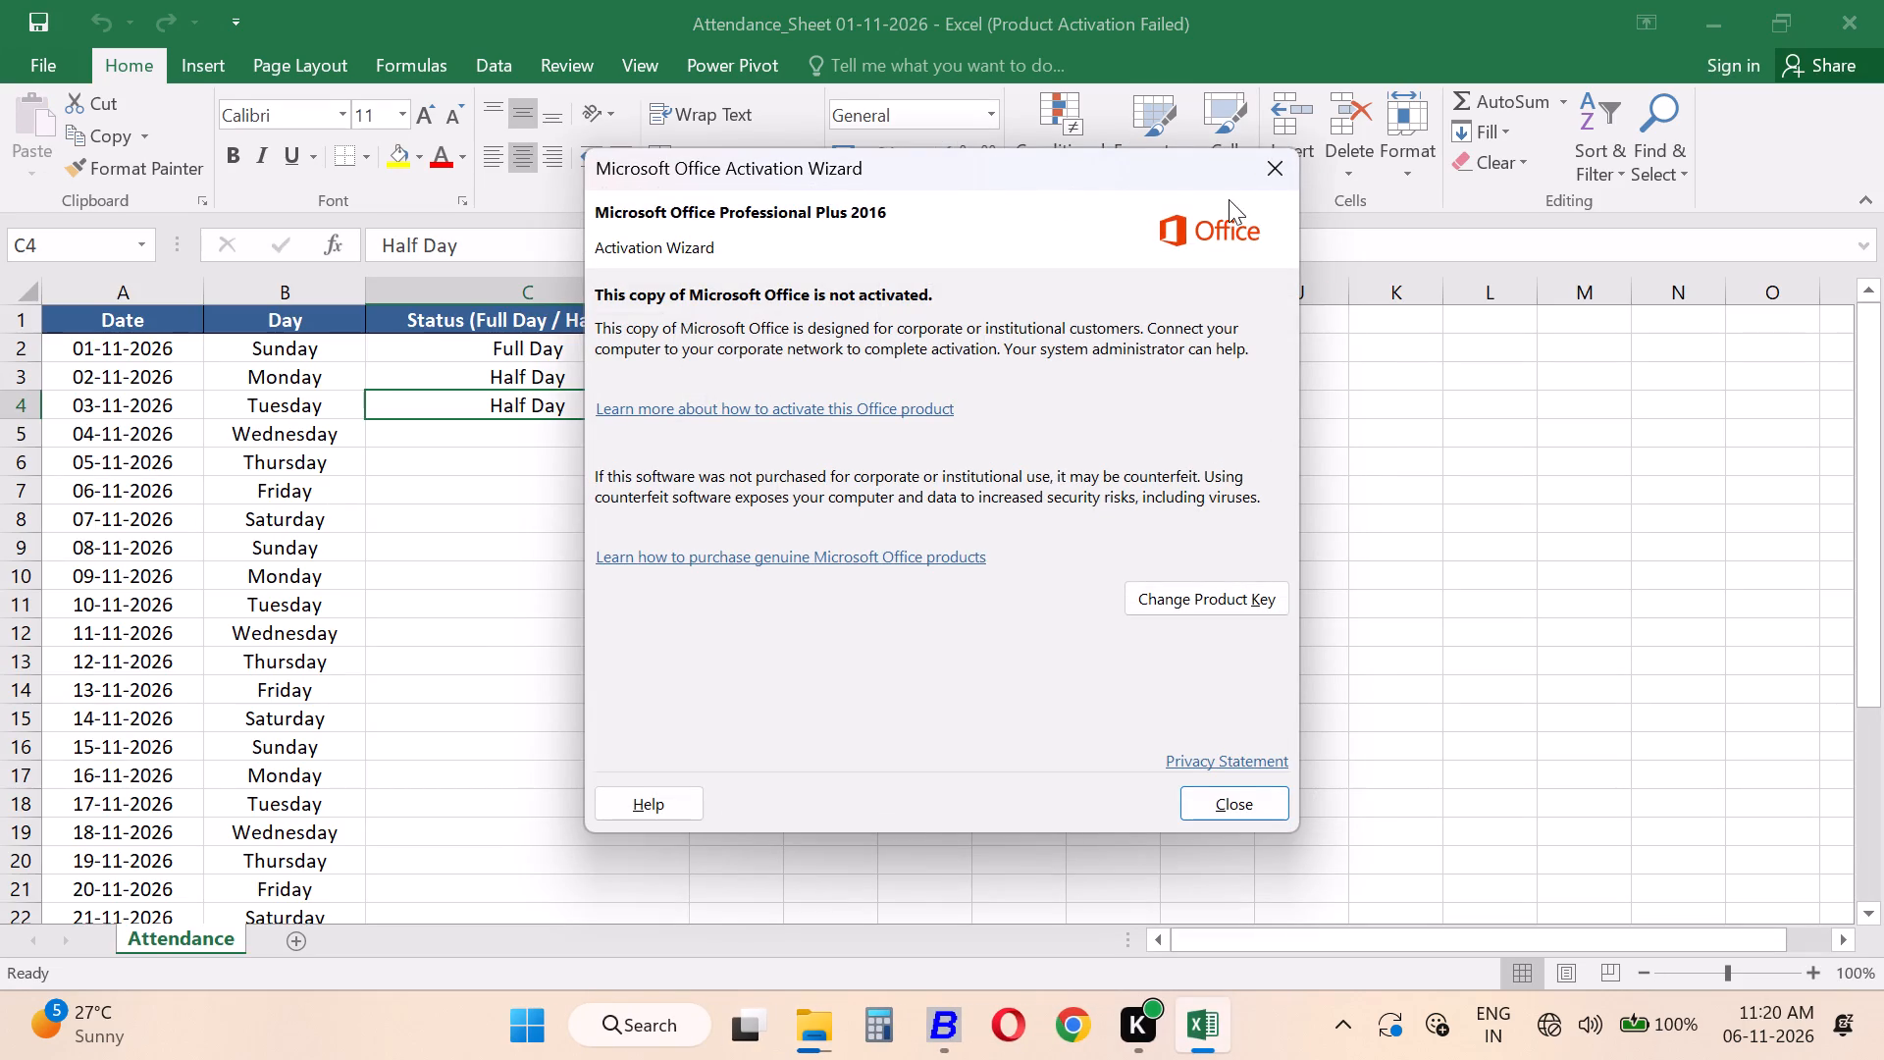
left_click(1264, 173)
Enter Half Day as the attendance status for 04-11-2026 and 05-11-2026.
left_click(554, 442)
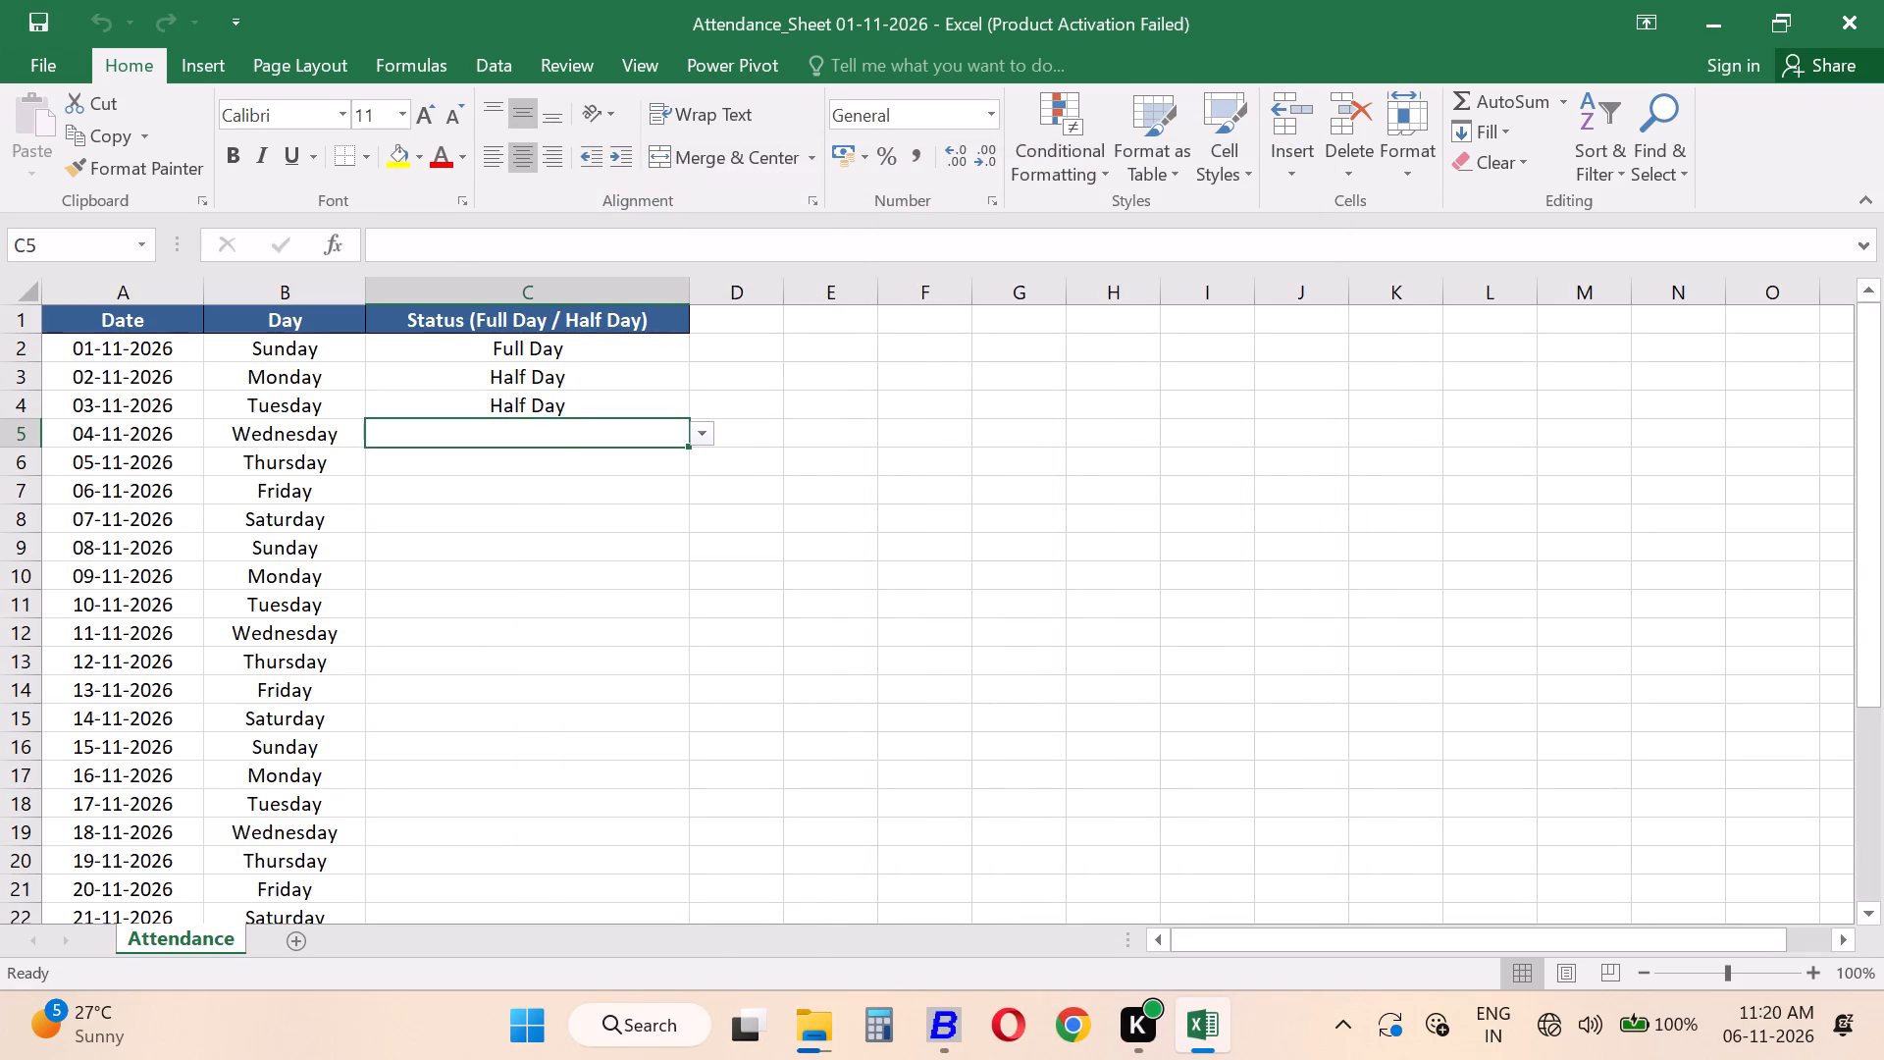
key("h")
key("Down")
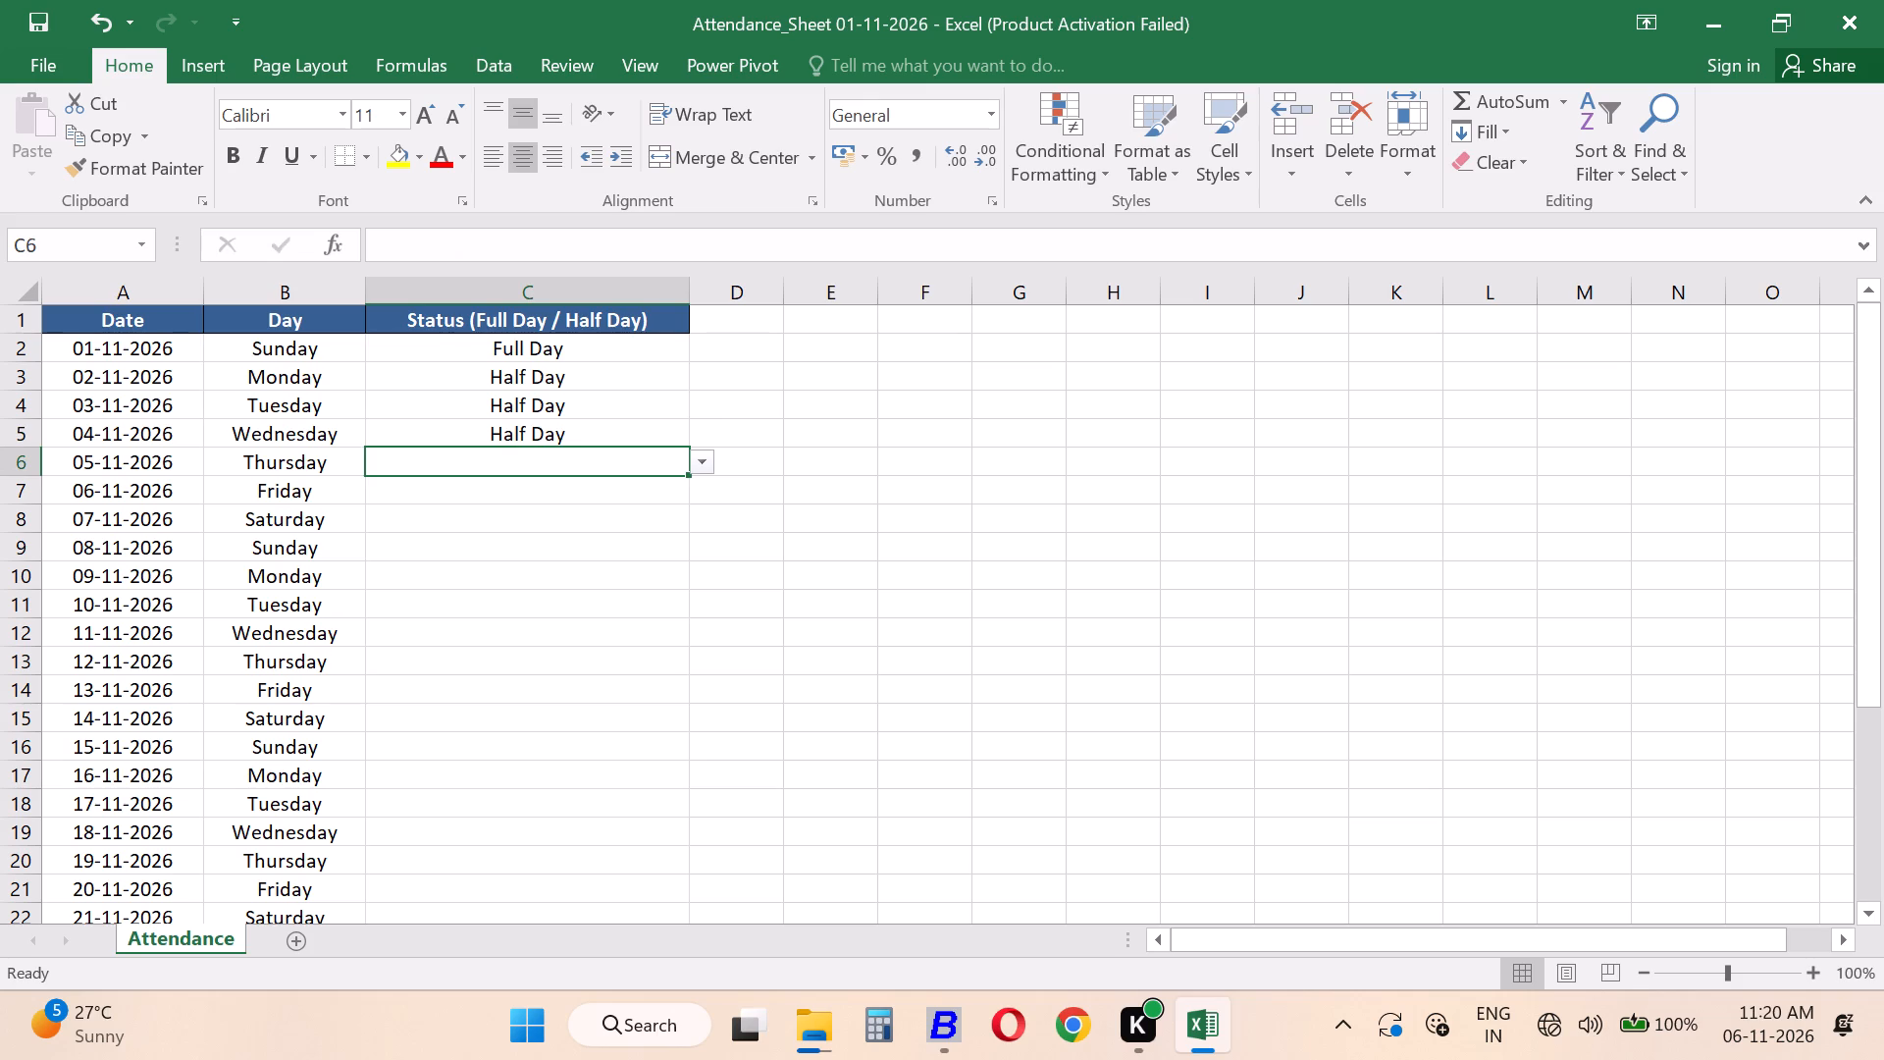
key("h")
key("Down")
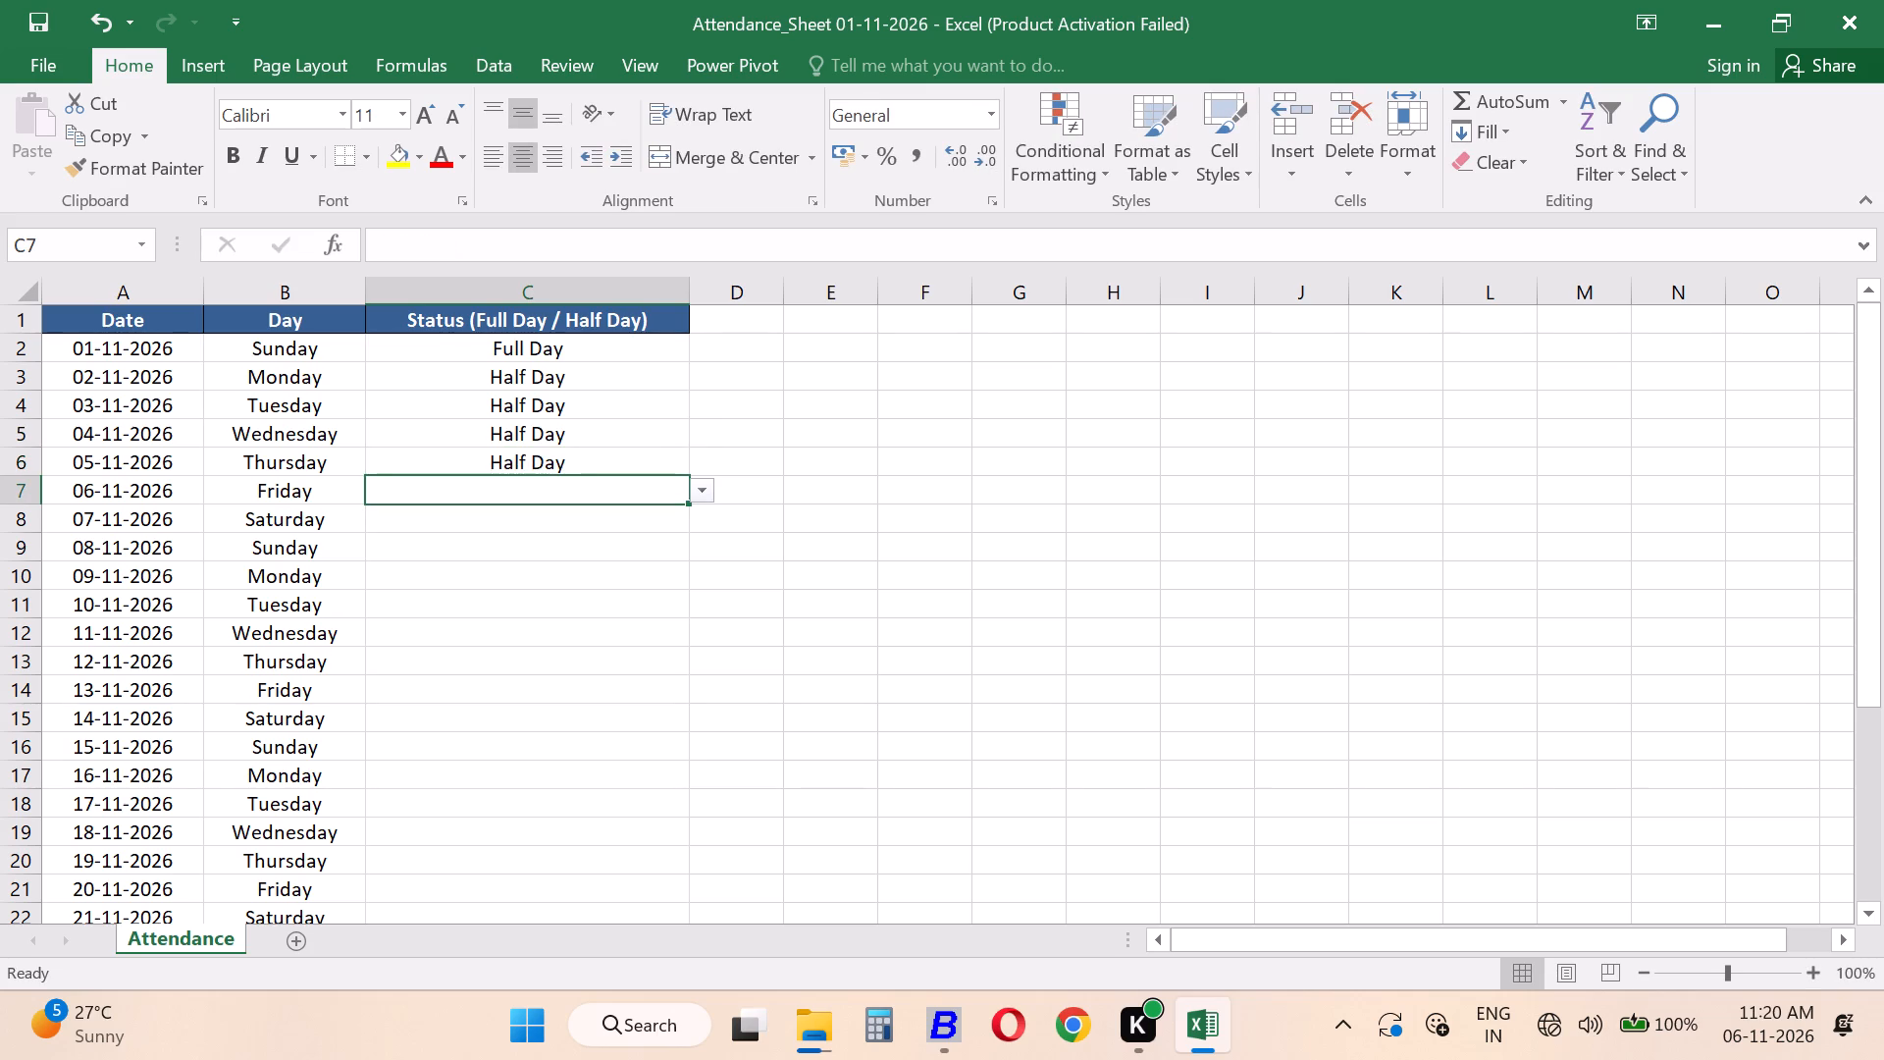
Close the attendance workbook with its changes saved and switch back to the Day Book in Busy.
left_click(1883, 4)
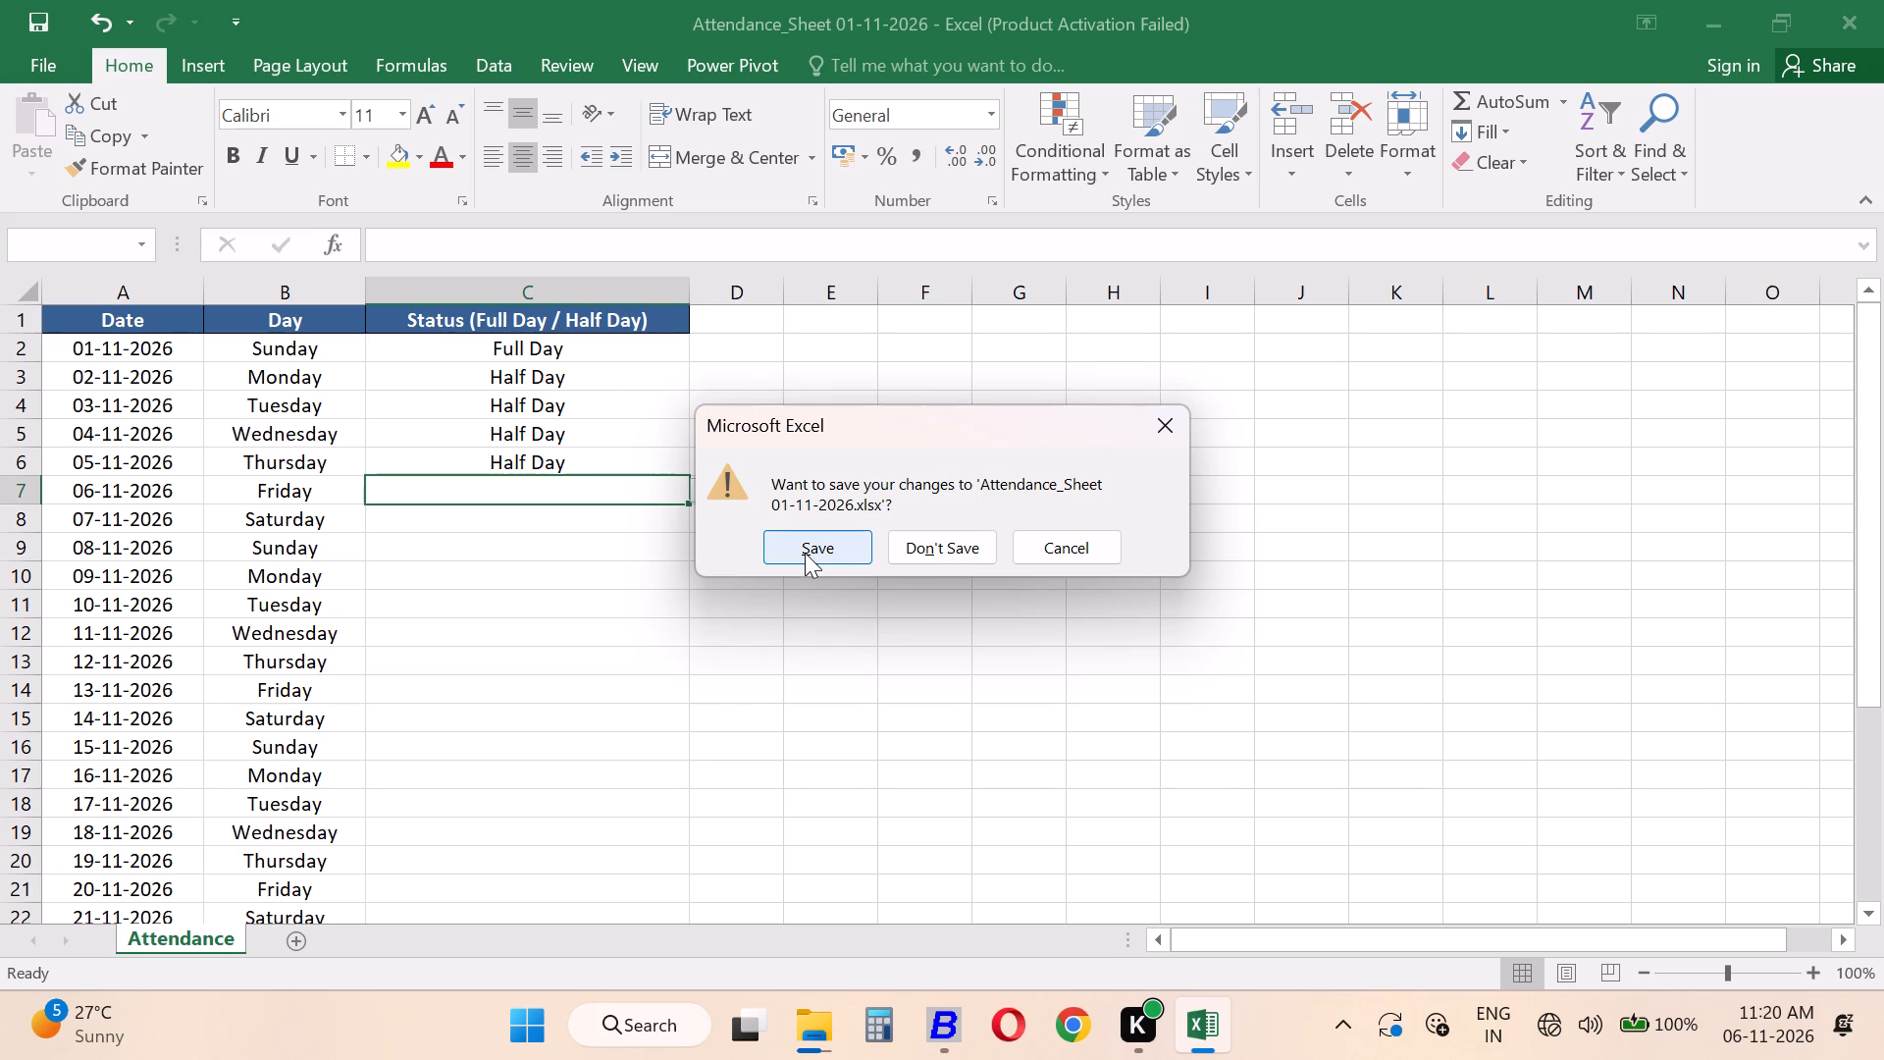
left_click(805, 553)
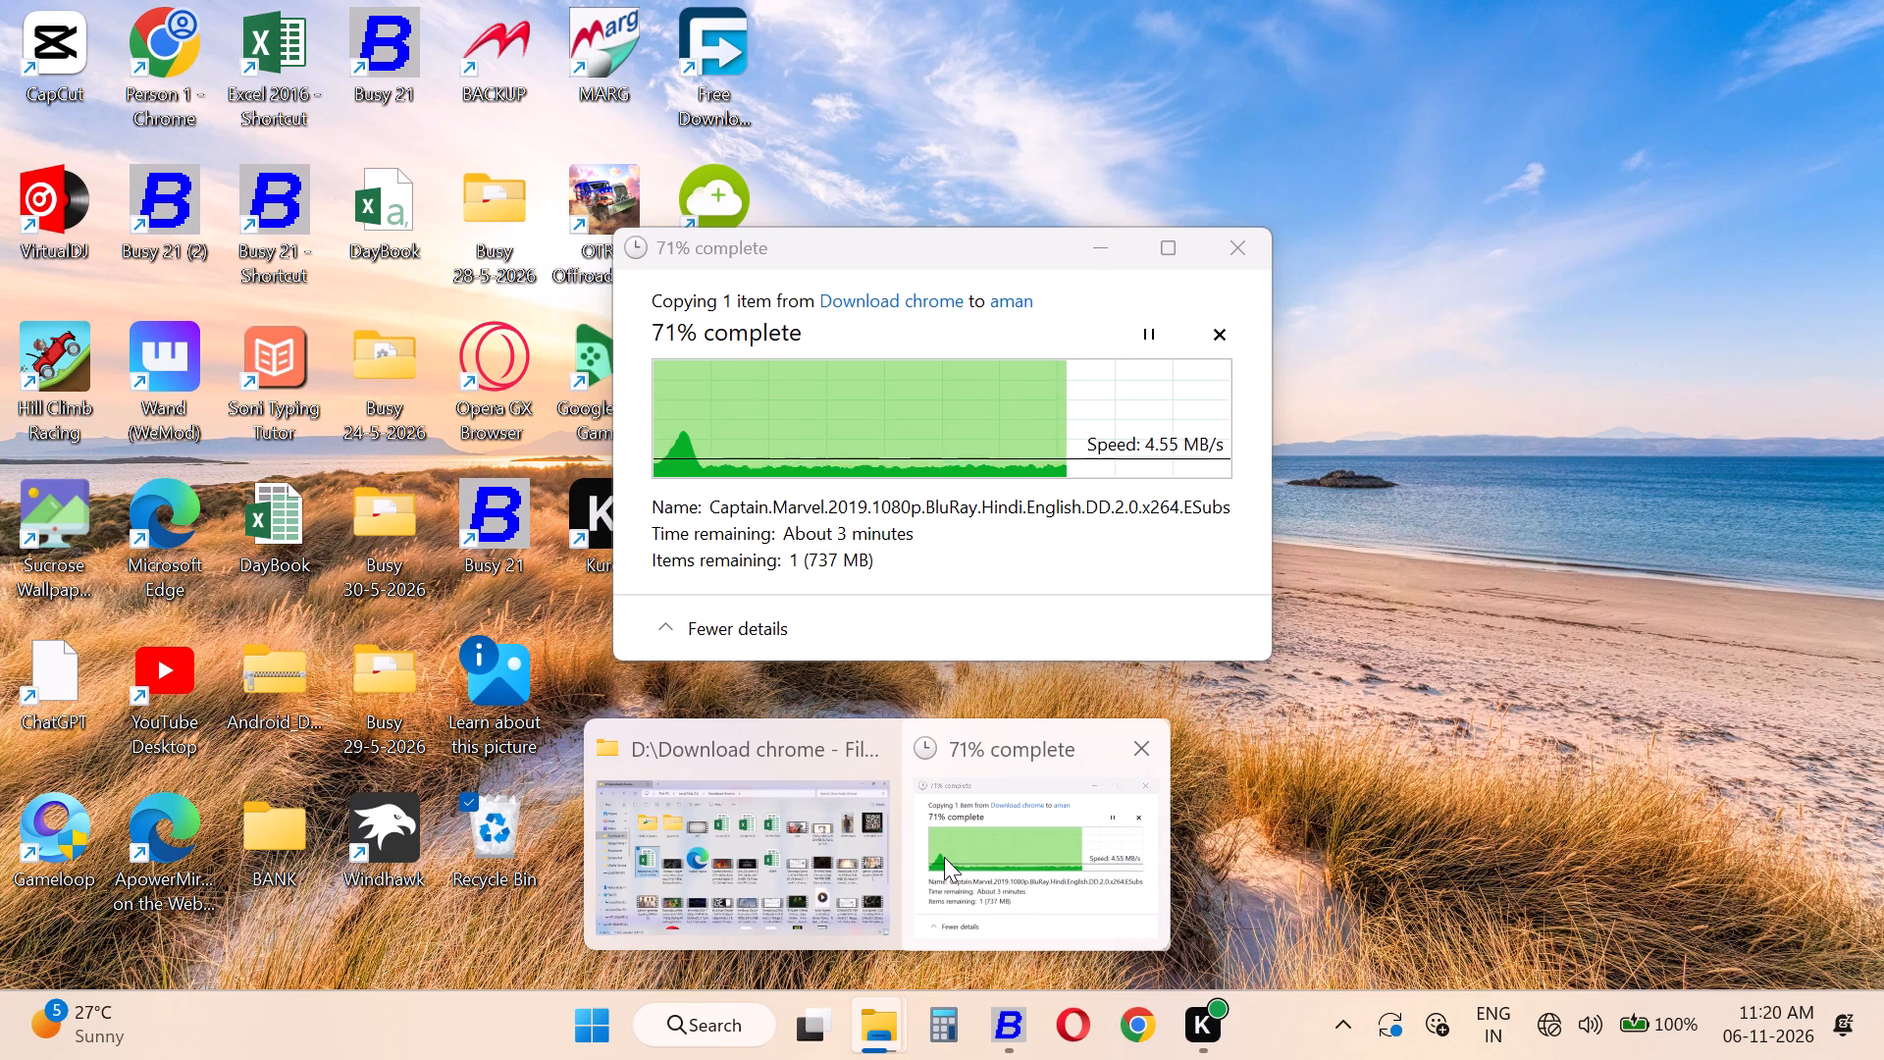
left_click(1021, 1036)
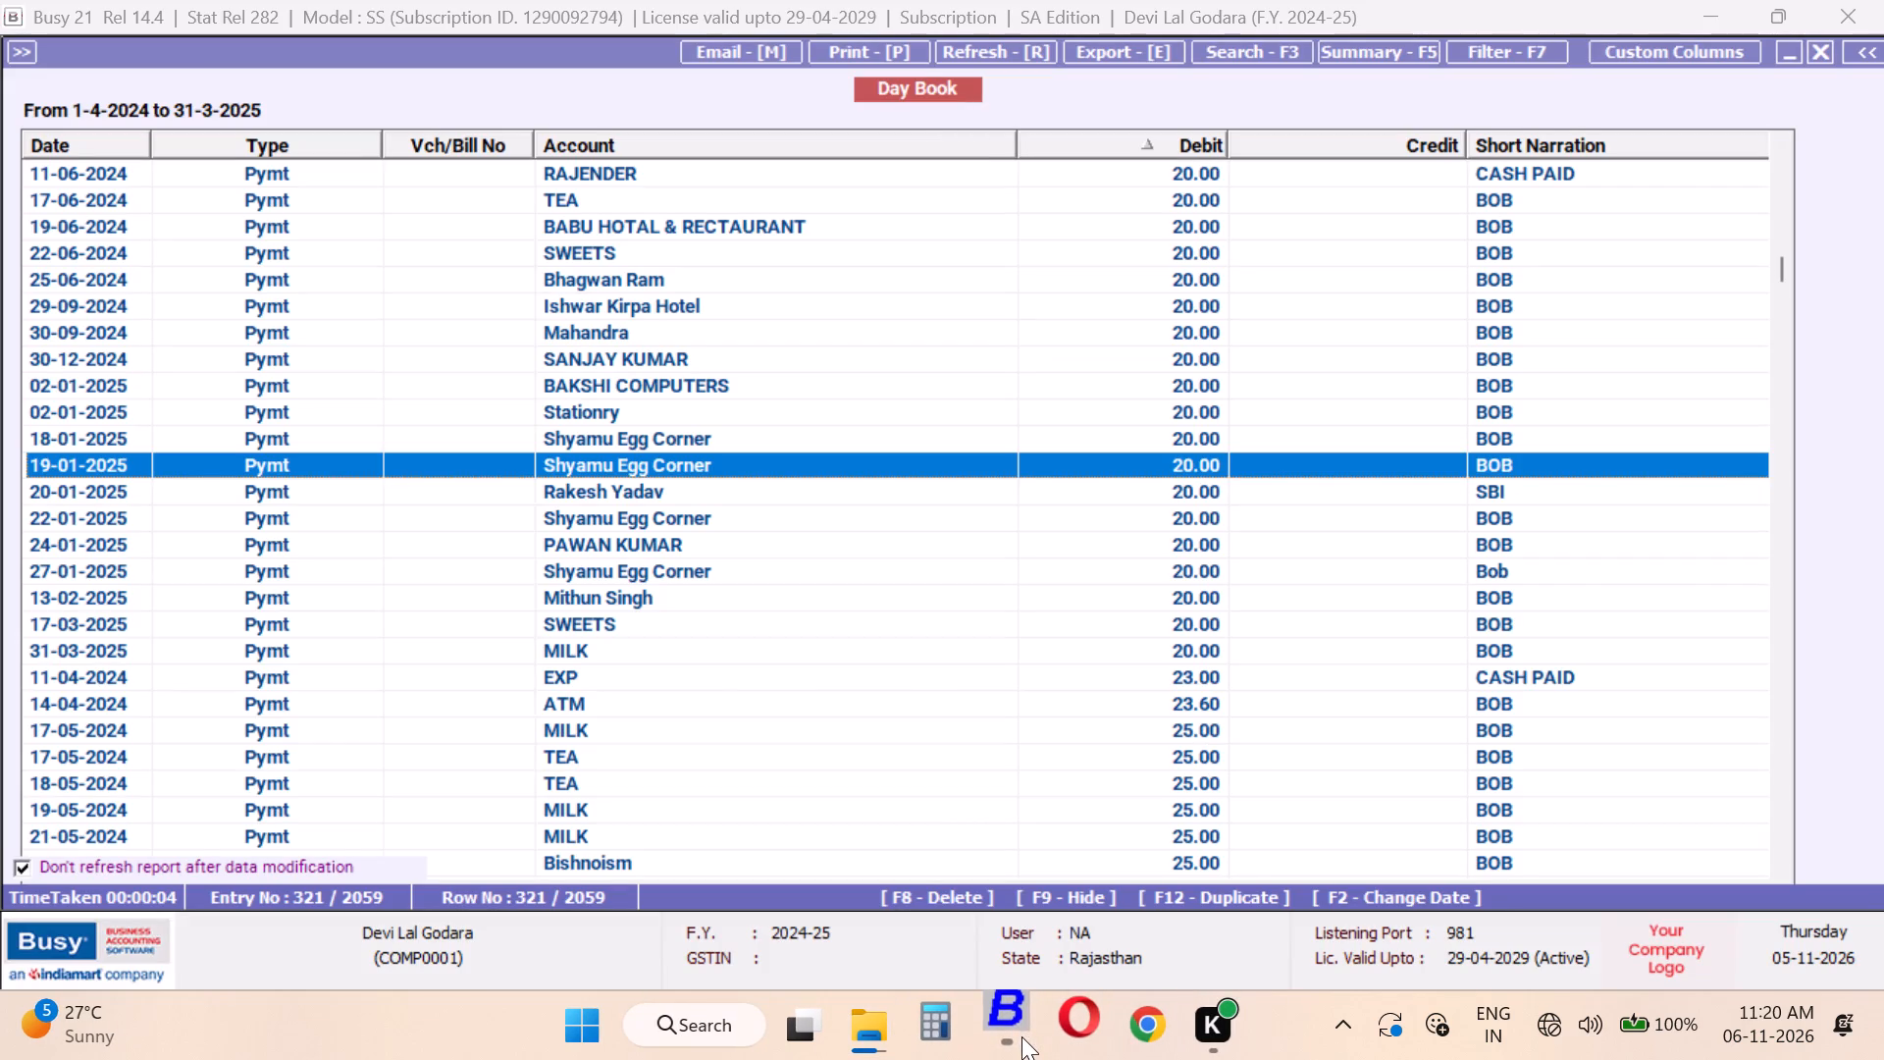